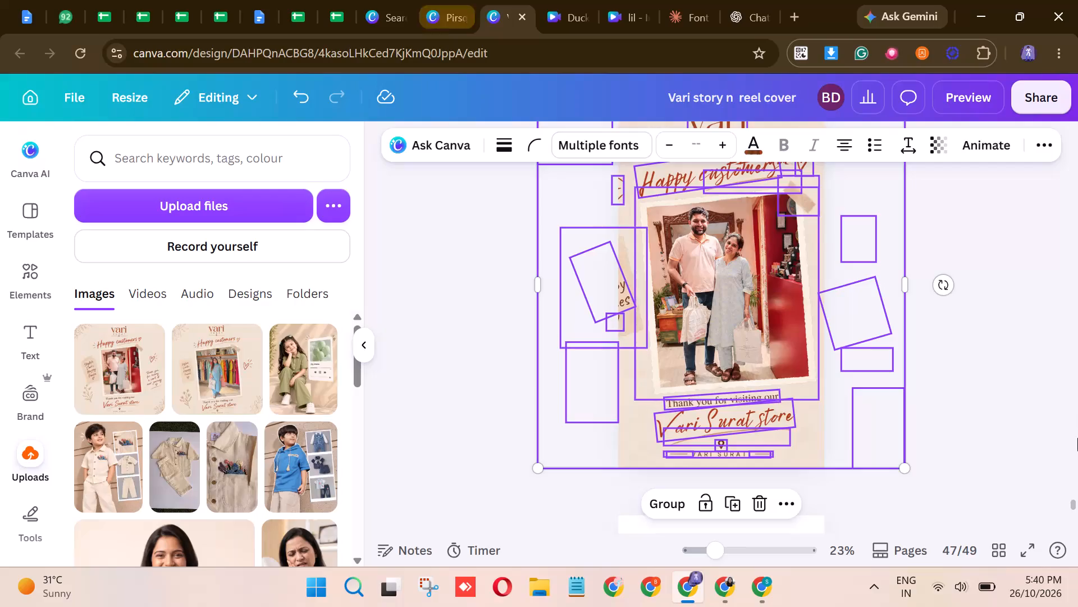
Deselect all the elements on page 47, the happy customers story with the couple's photo.
left_click(958, 417)
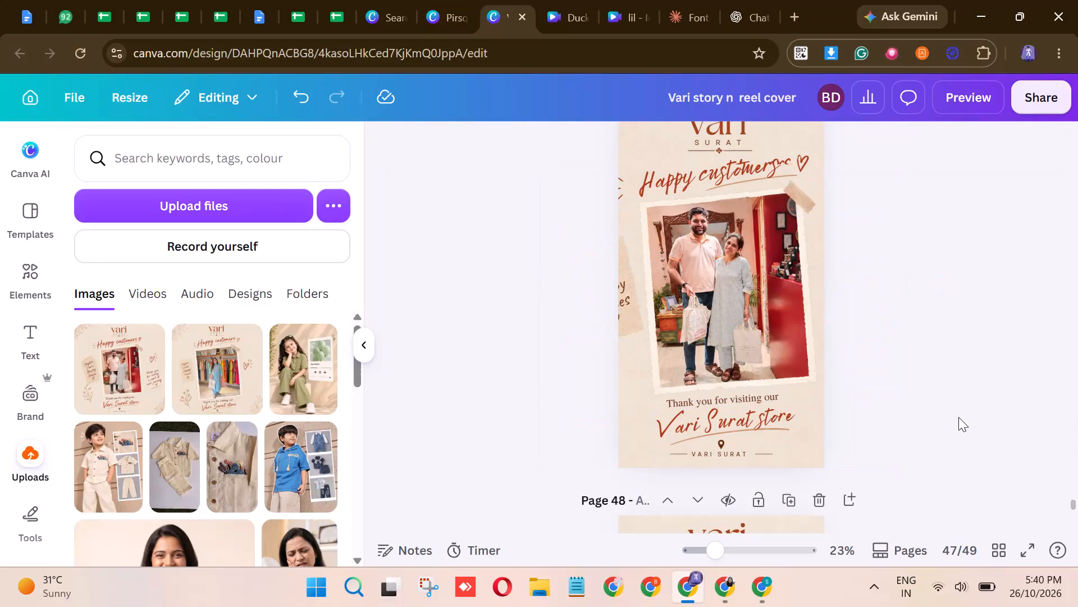
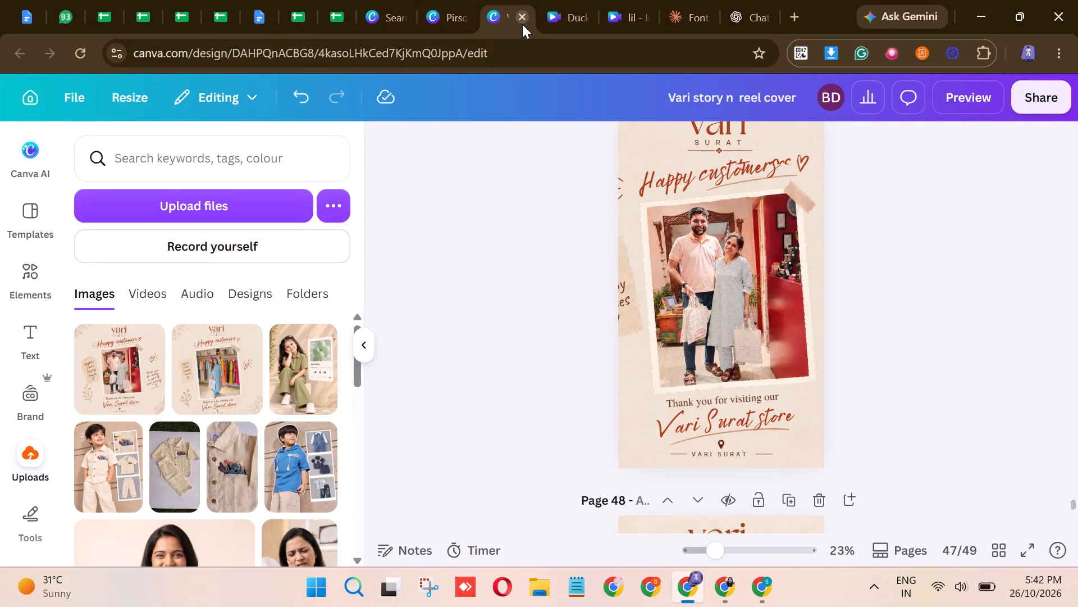
Switch to the "Ducks. Flowers. Pure cuteness" design tab and close it.
left_click(551, 11)
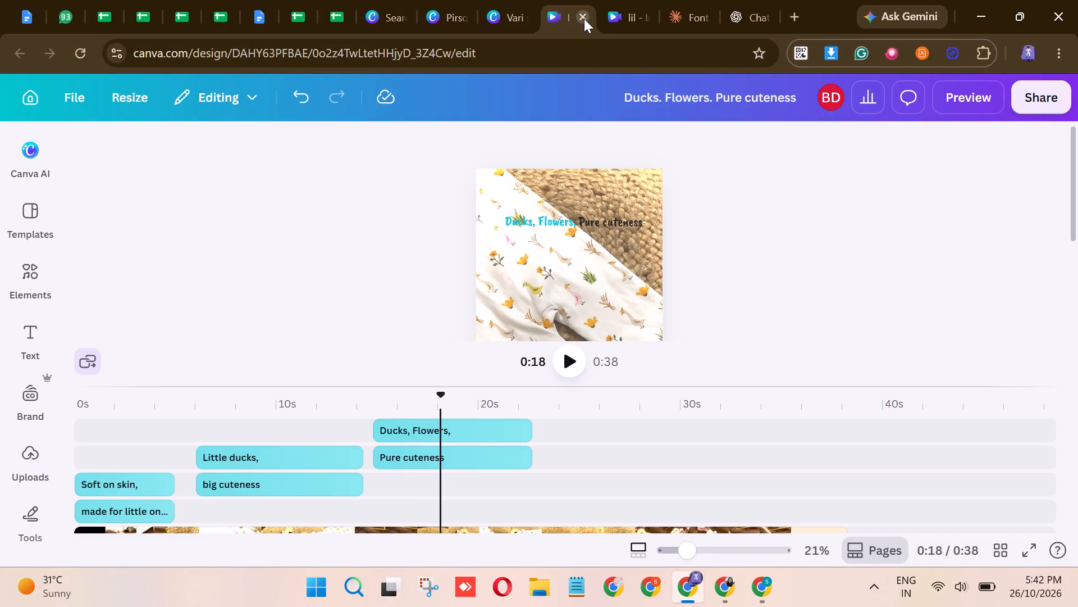
left_click(583, 17)
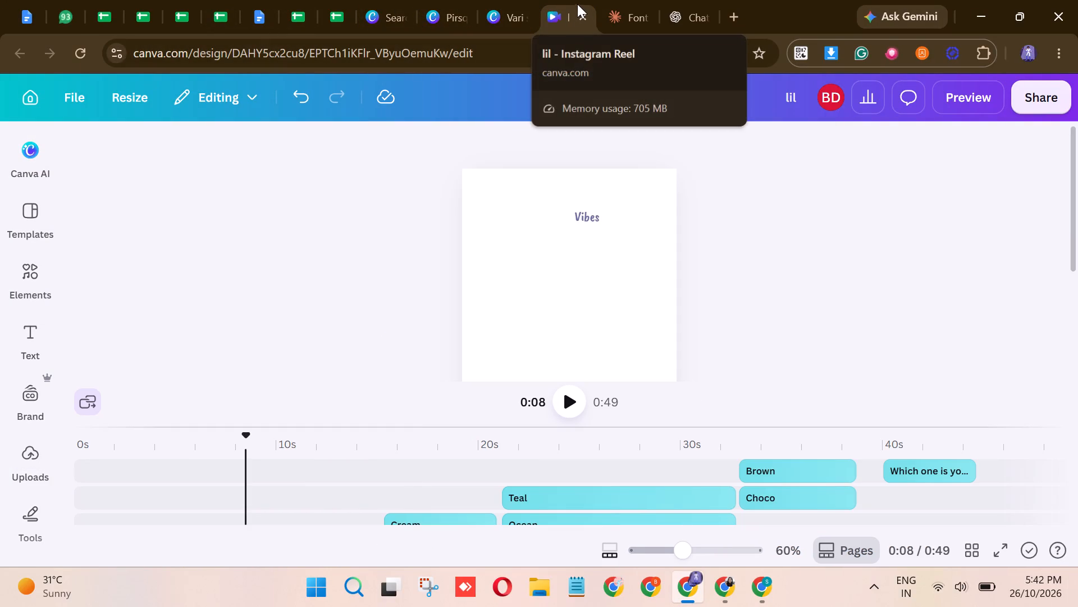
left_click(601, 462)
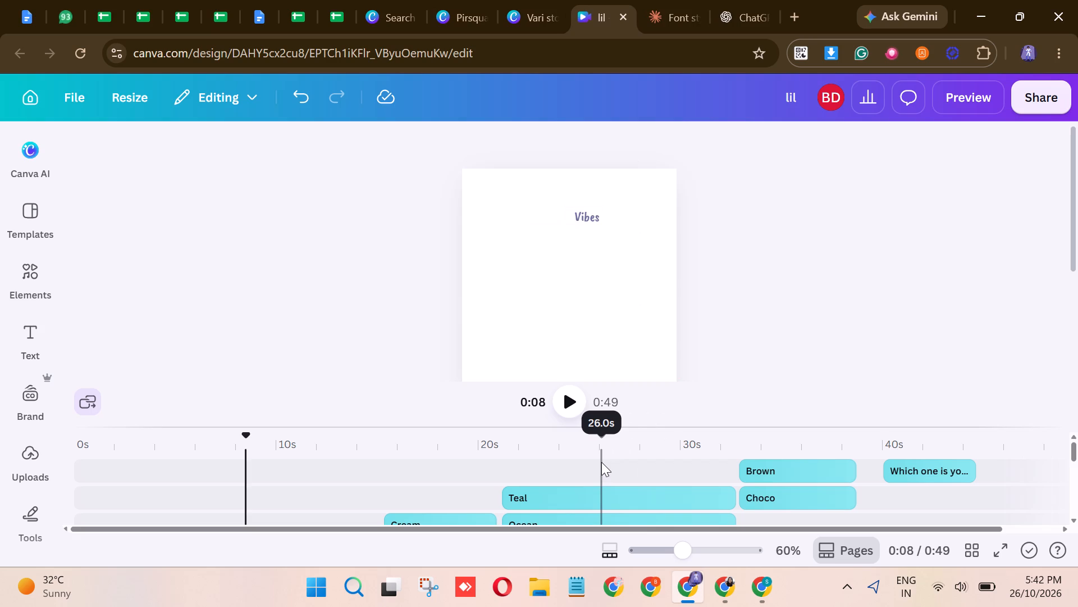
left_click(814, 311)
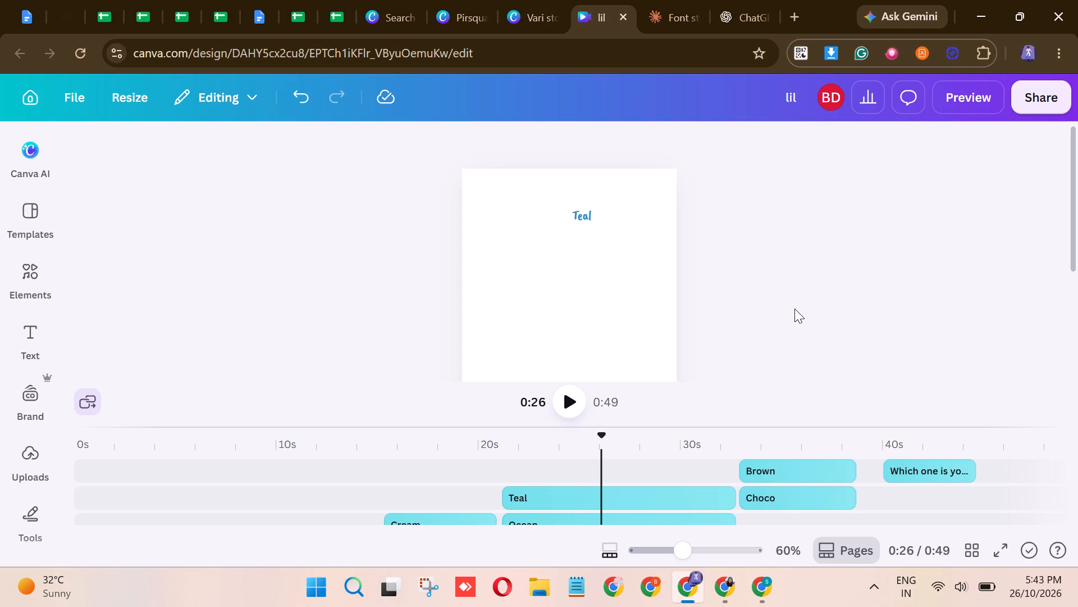
Return to the "Vari story n reel cover" design and set the page 47 "Happy customers" heading font to Georgia Pro.
left_click(529, 22)
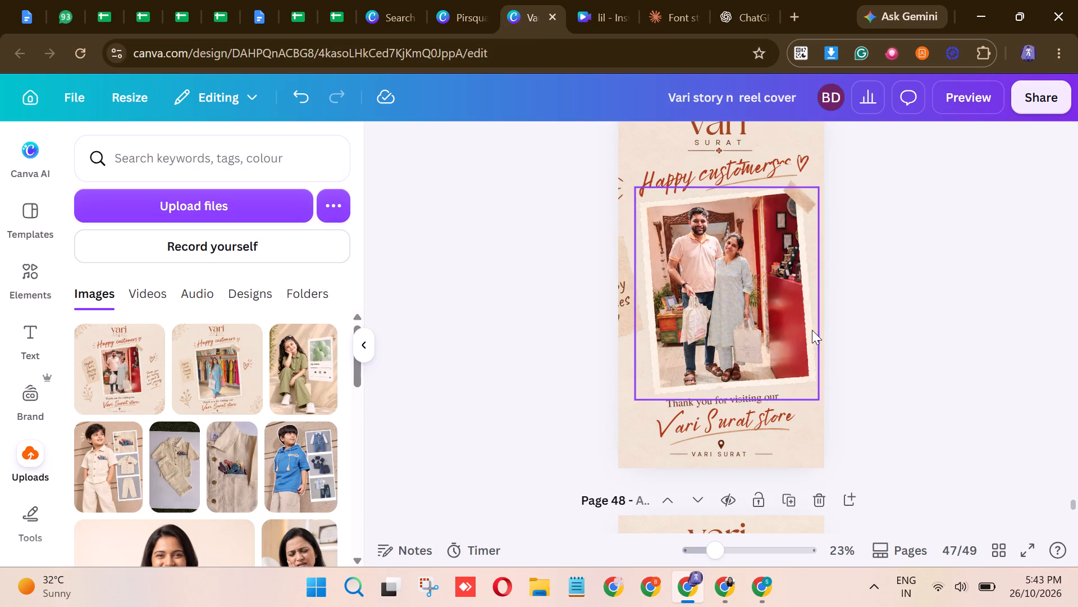
left_click(681, 165)
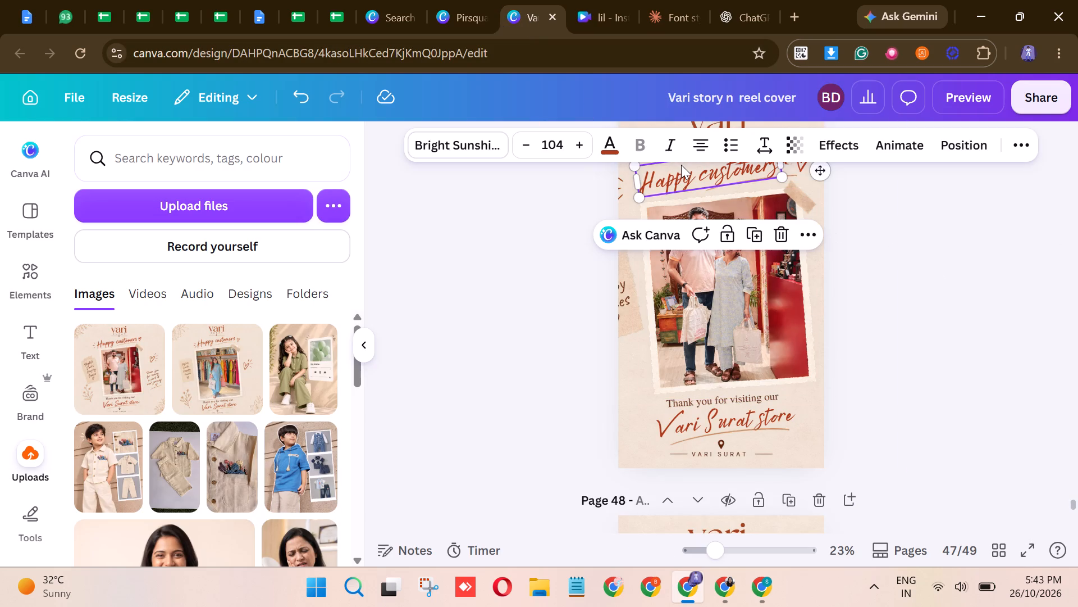
left_click(488, 147)
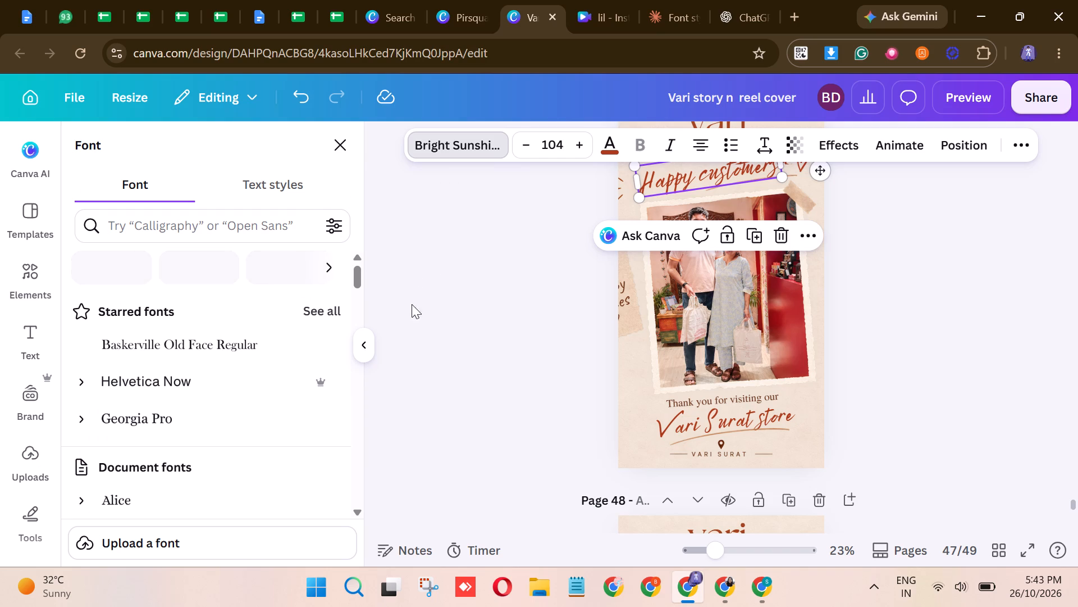
left_click(263, 346)
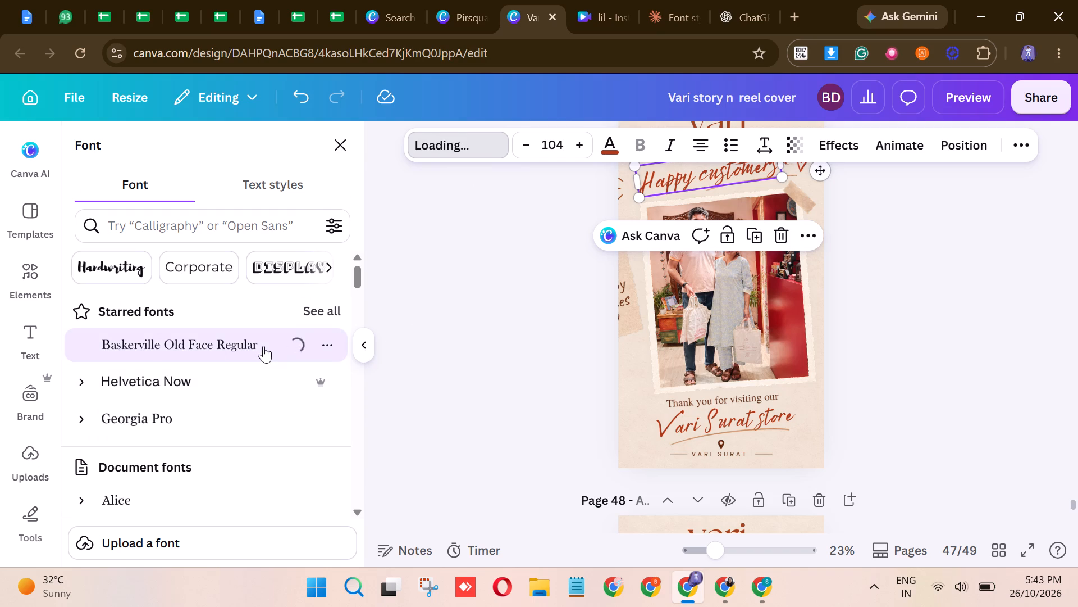
left_click(190, 370)
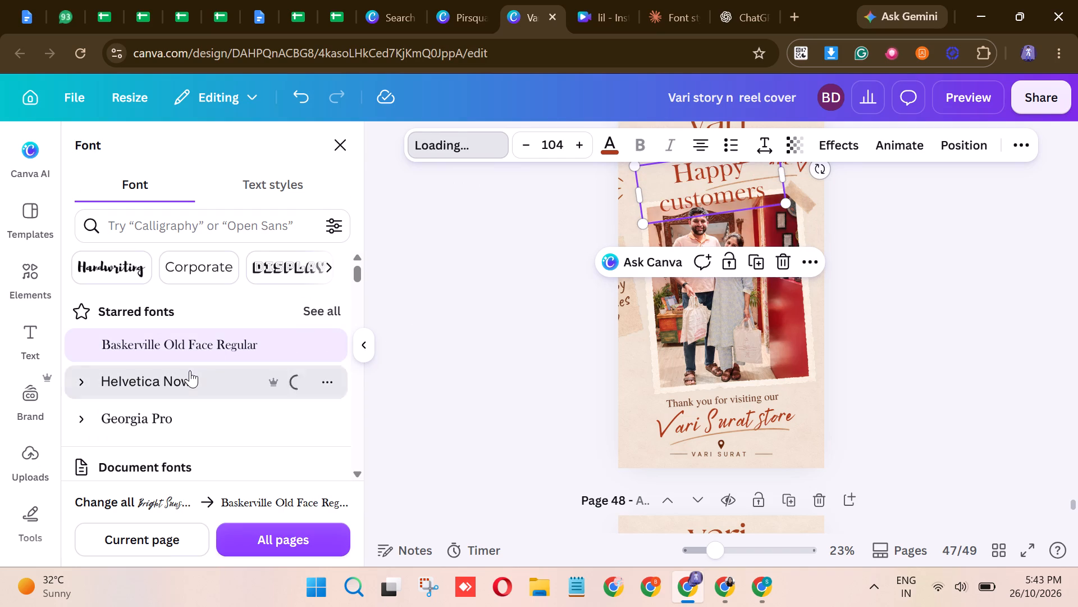
left_click(185, 418)
left_click(873, 297)
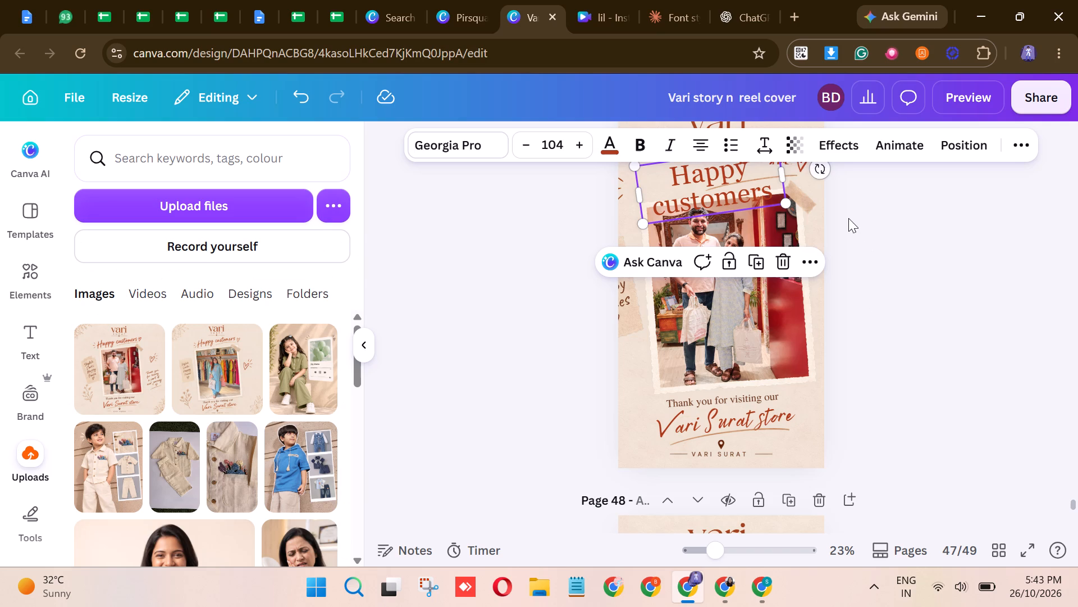
left_click(880, 222)
left_click(729, 183)
left_click(894, 224)
Widen the "Happy customers" heading's text box to a single line and scale the text down to size 76.2.
scroll(848, 202, "up", 1)
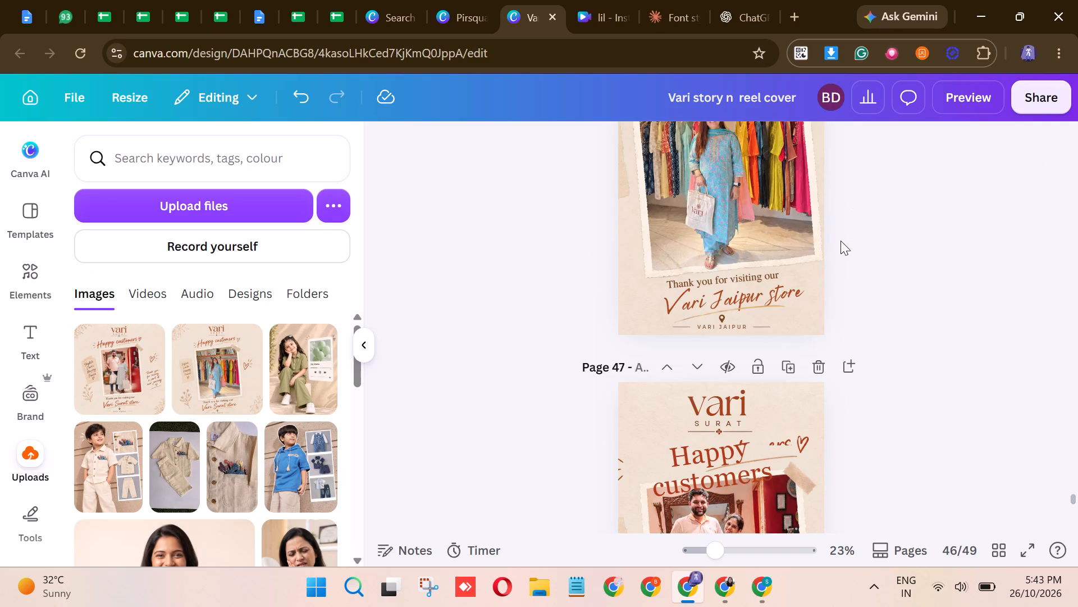
scroll(843, 249, "down", 1)
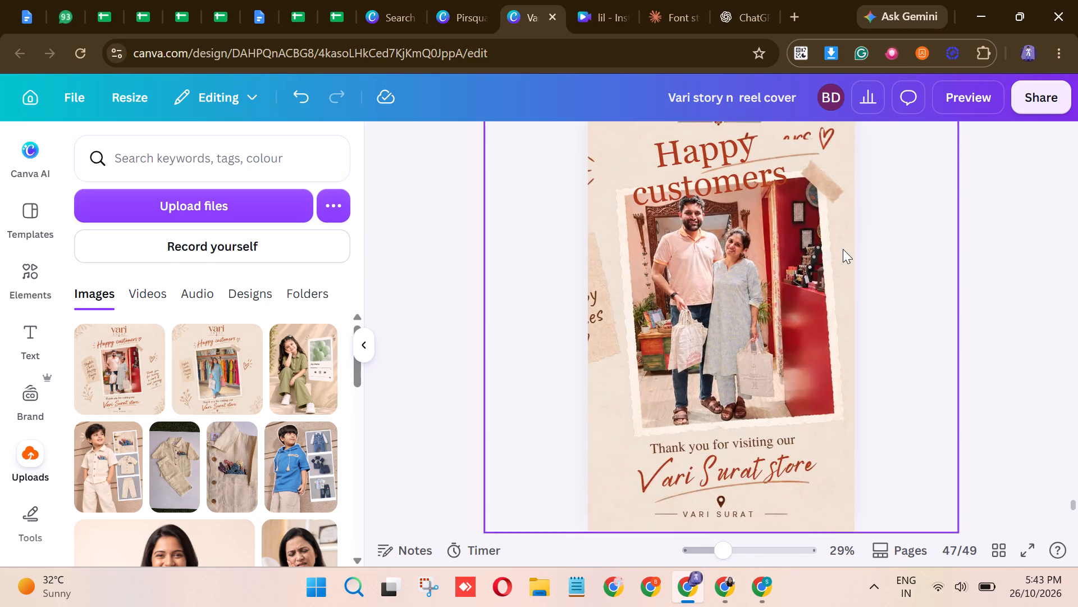
scroll(843, 249, "up", 2)
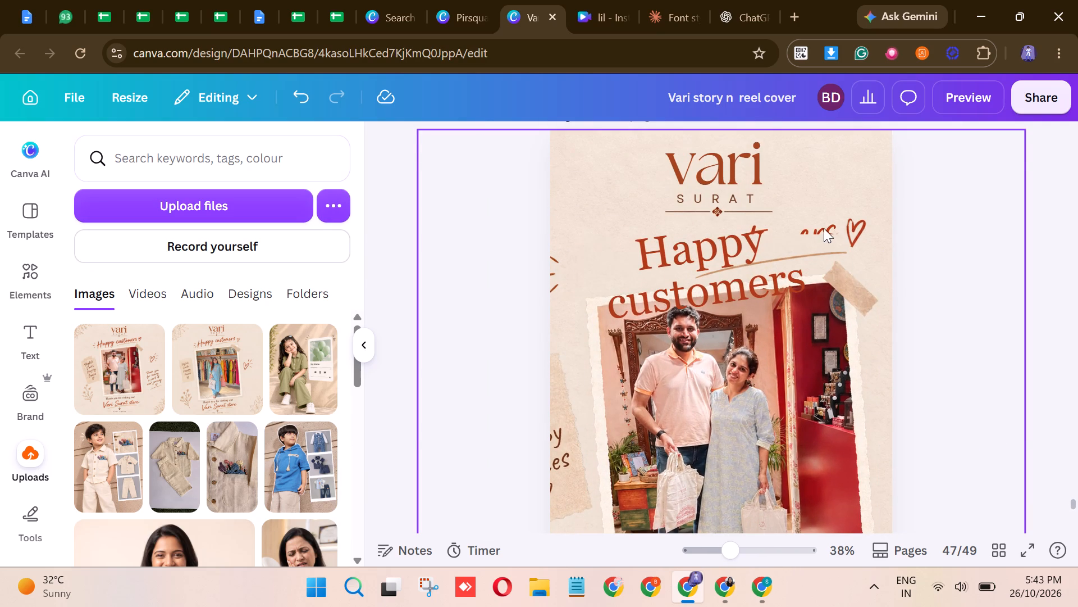
left_click(824, 228)
left_click(730, 256)
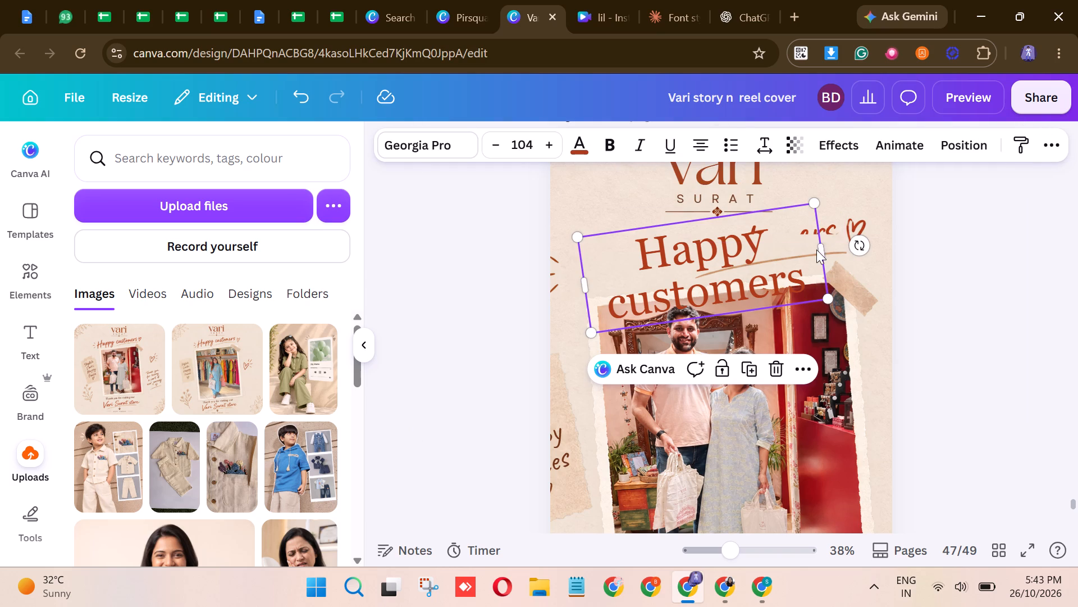
left_click_drag(824, 251, 938, 219)
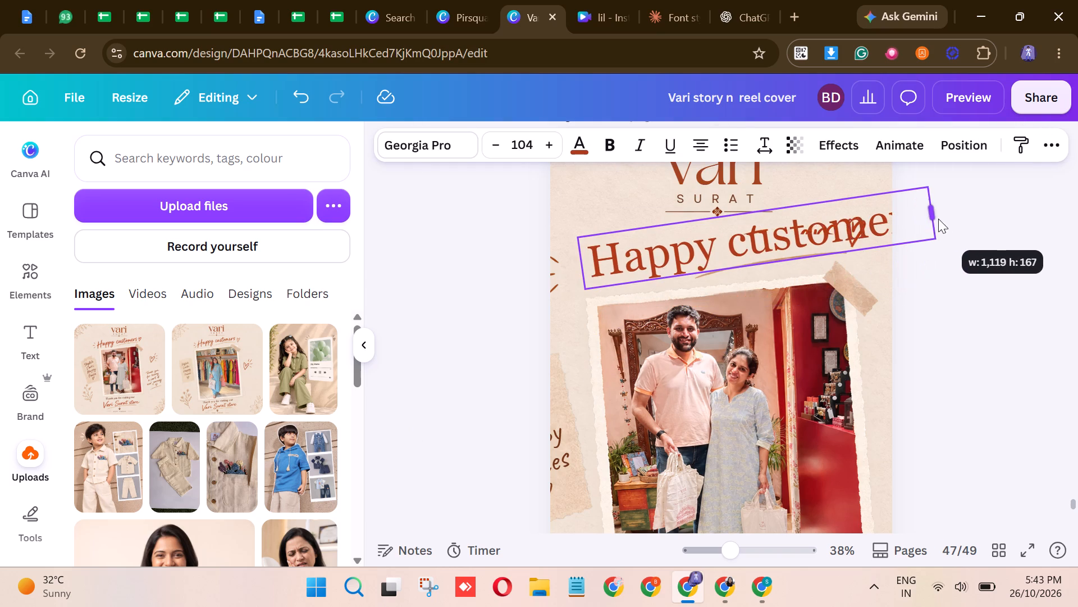
left_click_drag(938, 219, 924, 219)
left_click_drag(928, 244, 873, 242)
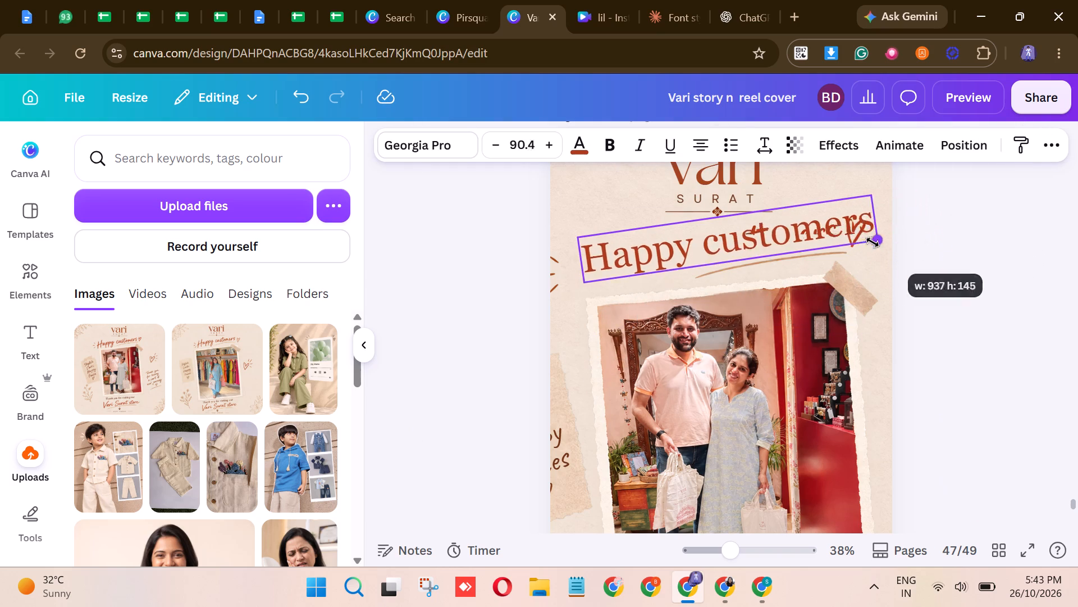
left_click_drag(873, 242, 834, 239)
left_click(834, 221)
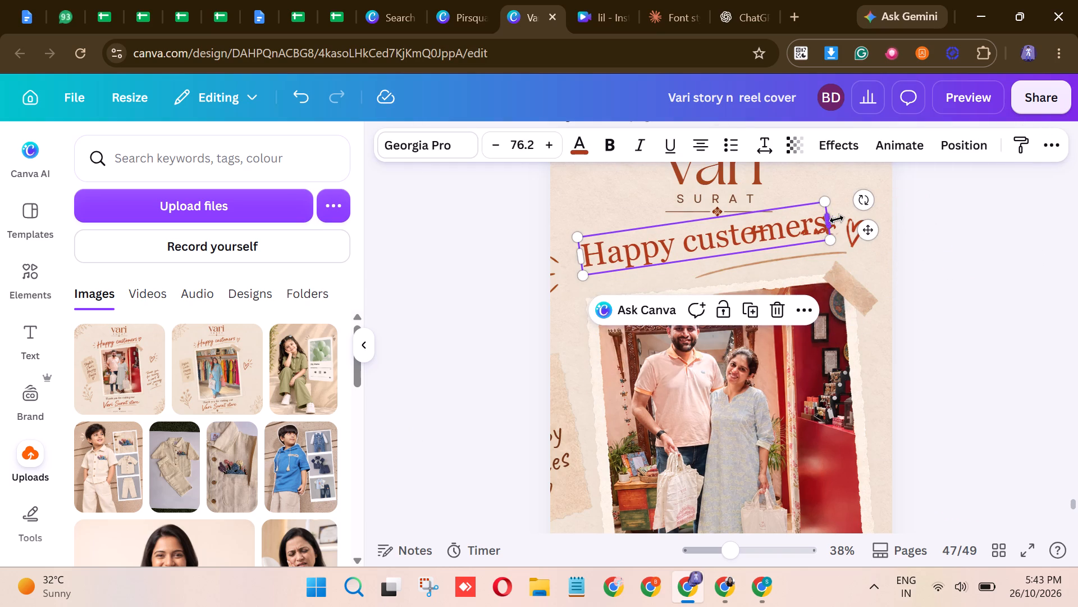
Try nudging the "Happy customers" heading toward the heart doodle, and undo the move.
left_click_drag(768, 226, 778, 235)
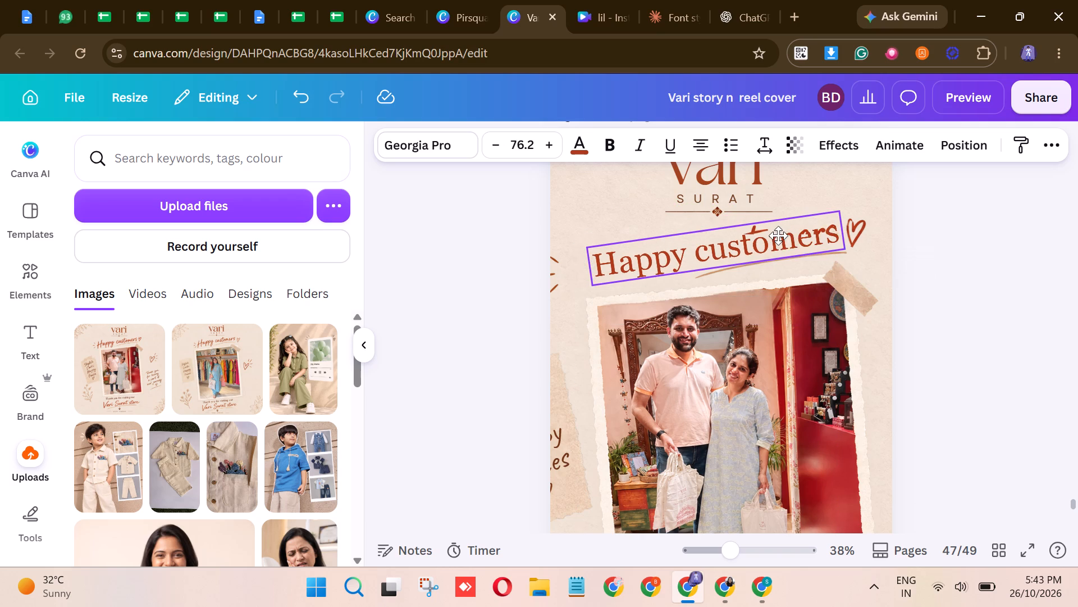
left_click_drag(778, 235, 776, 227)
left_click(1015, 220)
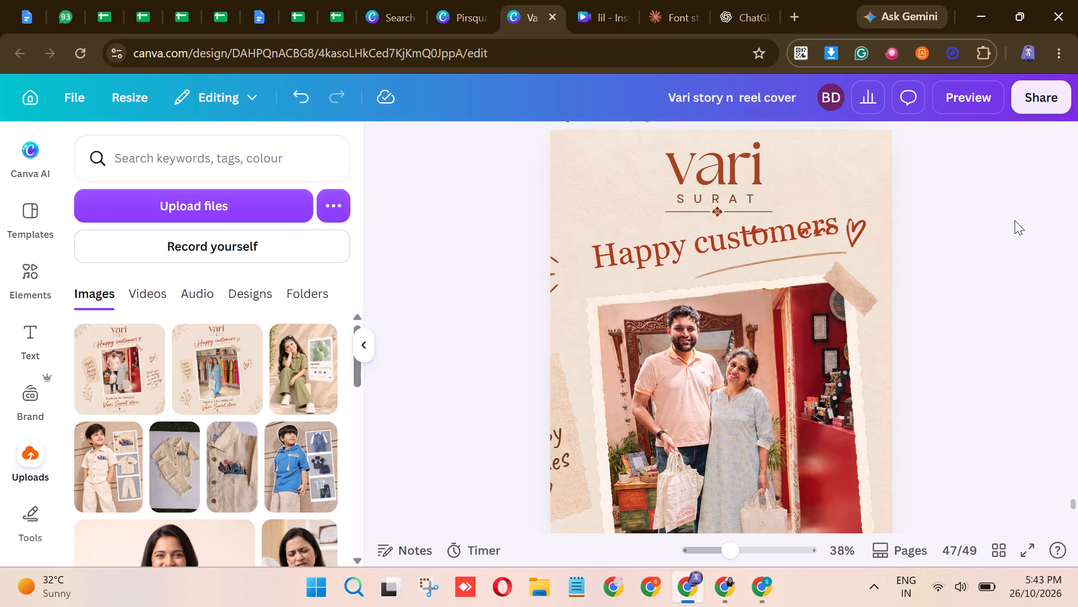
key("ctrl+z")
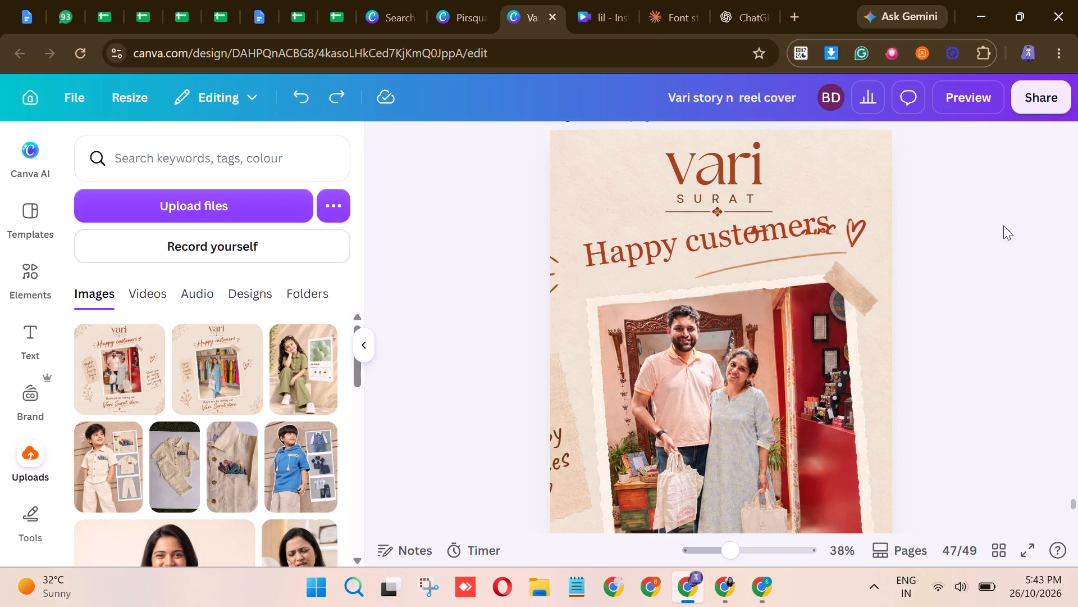
Move the heading aside onto the photo and remove the leftover handwritten letter fragments from the background image with Magic Eraser.
left_click_drag(748, 238, 710, 323)
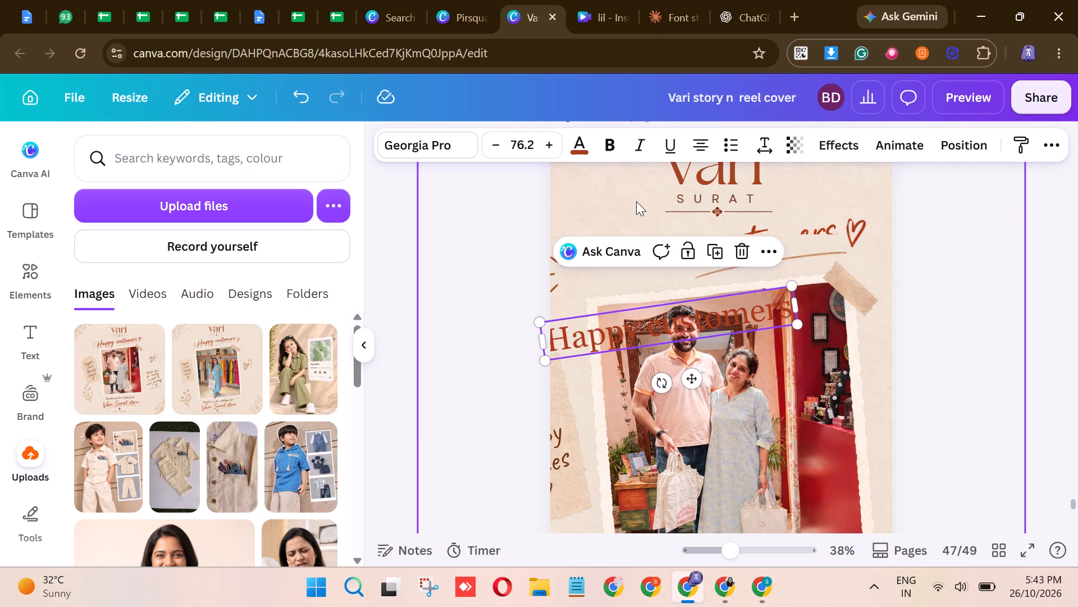
left_click(636, 200)
left_click(628, 149)
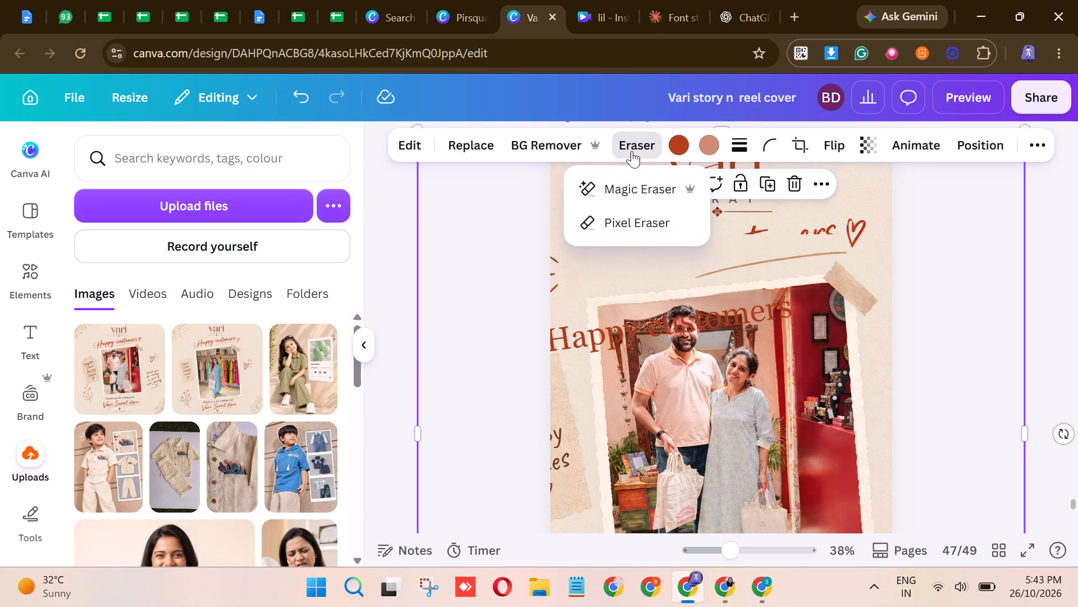
left_click(654, 192)
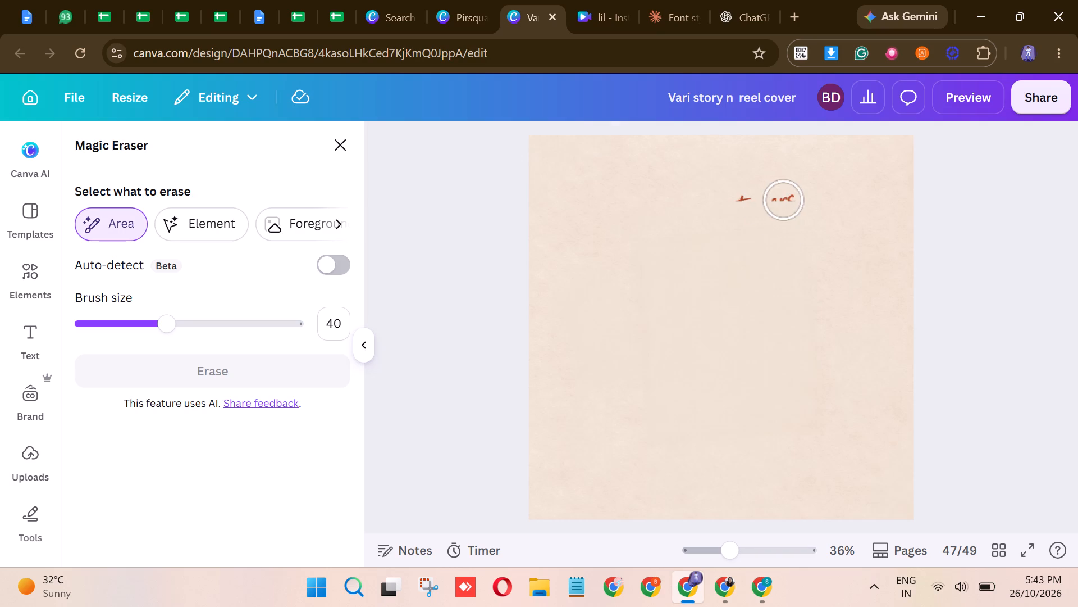
left_click(786, 200)
left_click(748, 196)
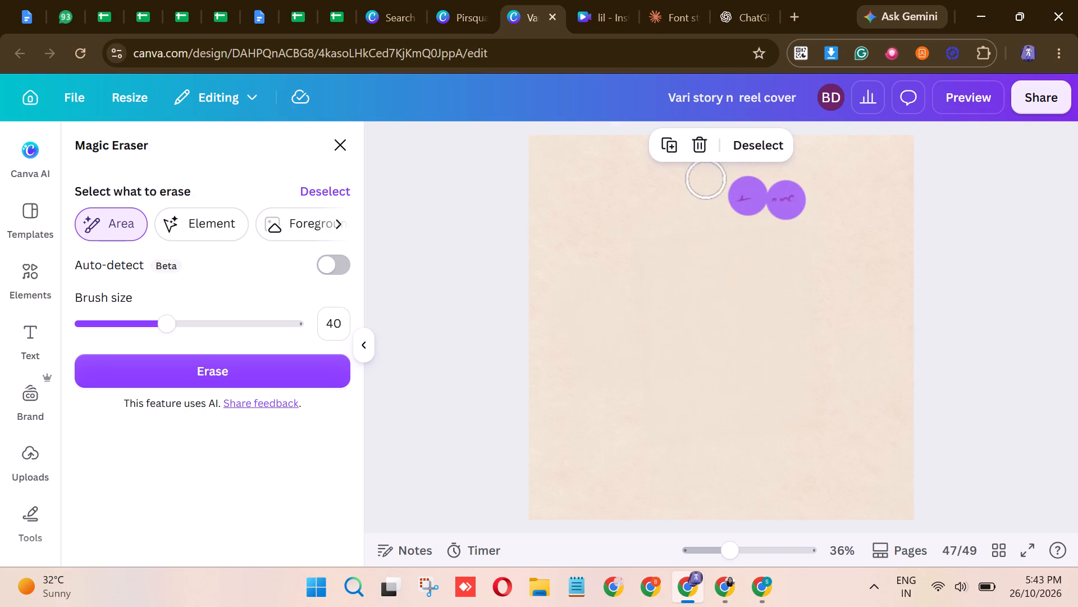
left_click(255, 370)
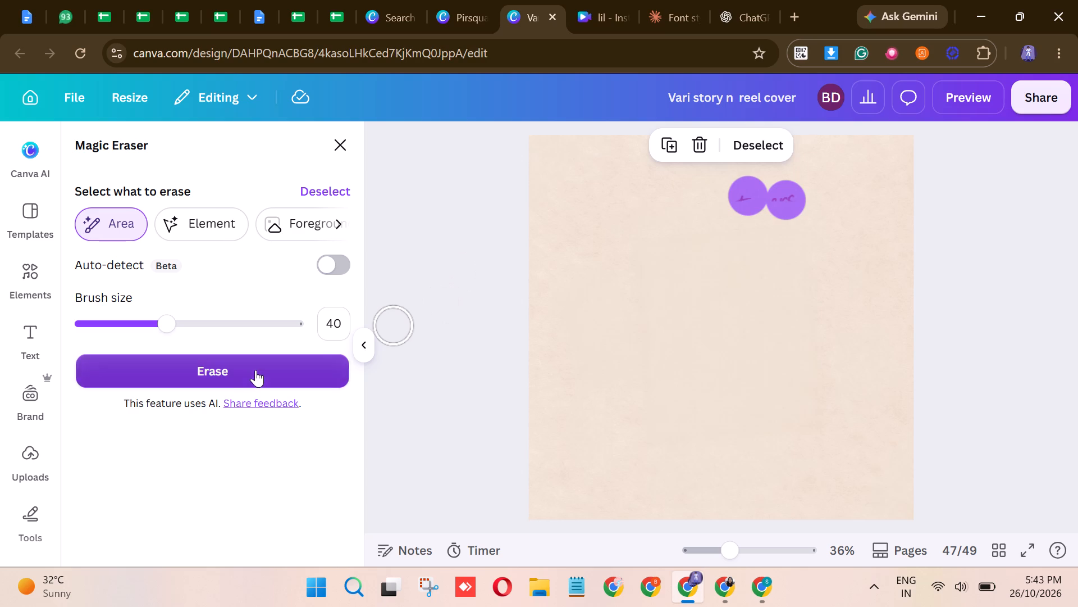
scroll(696, 416, "down", 1)
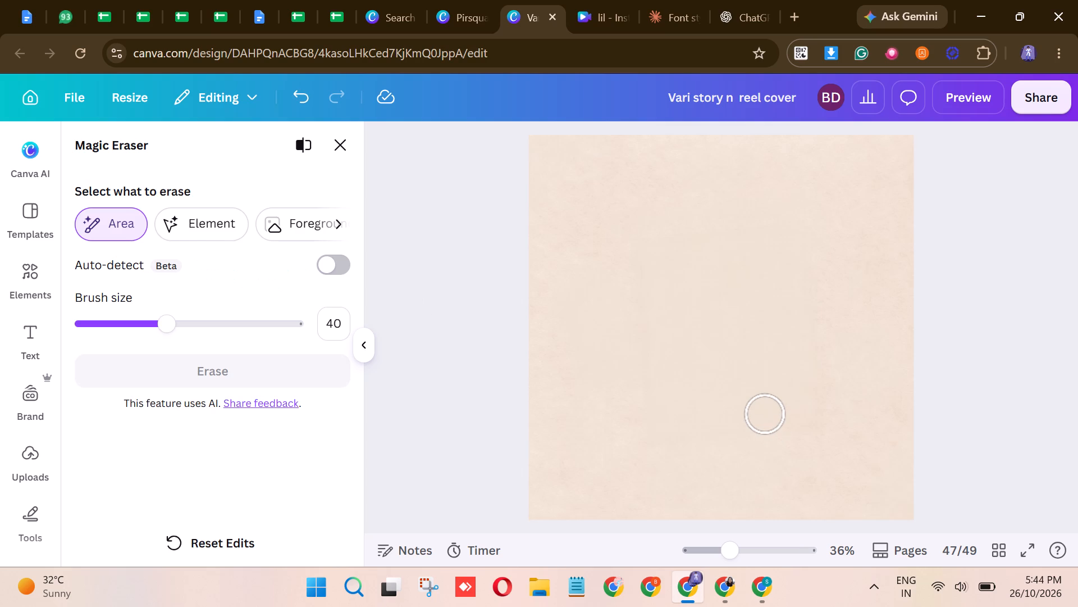
scroll(821, 288, "down", 5)
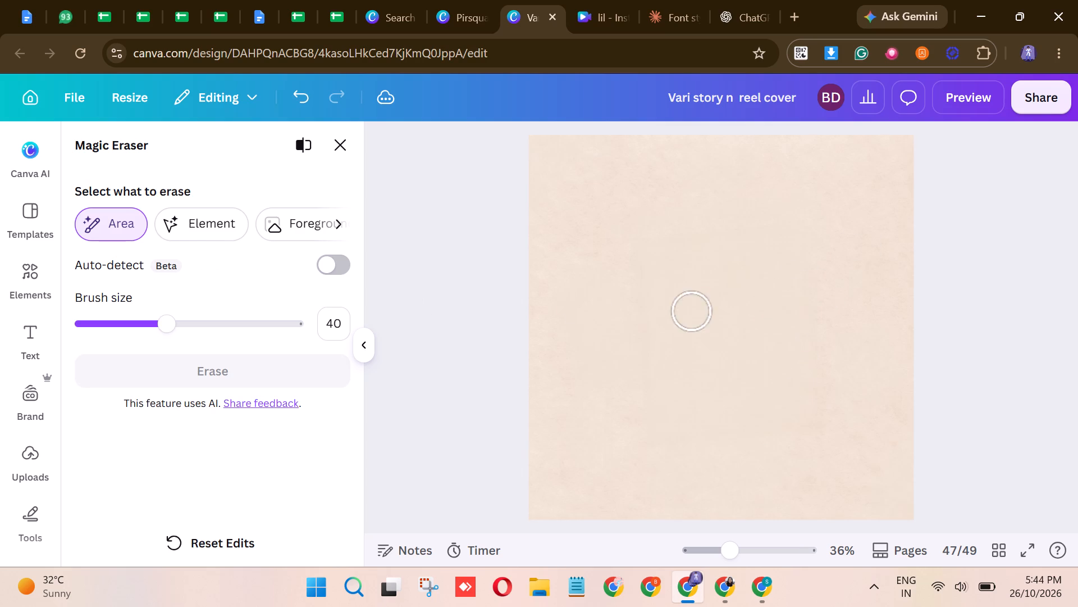
left_click(343, 147)
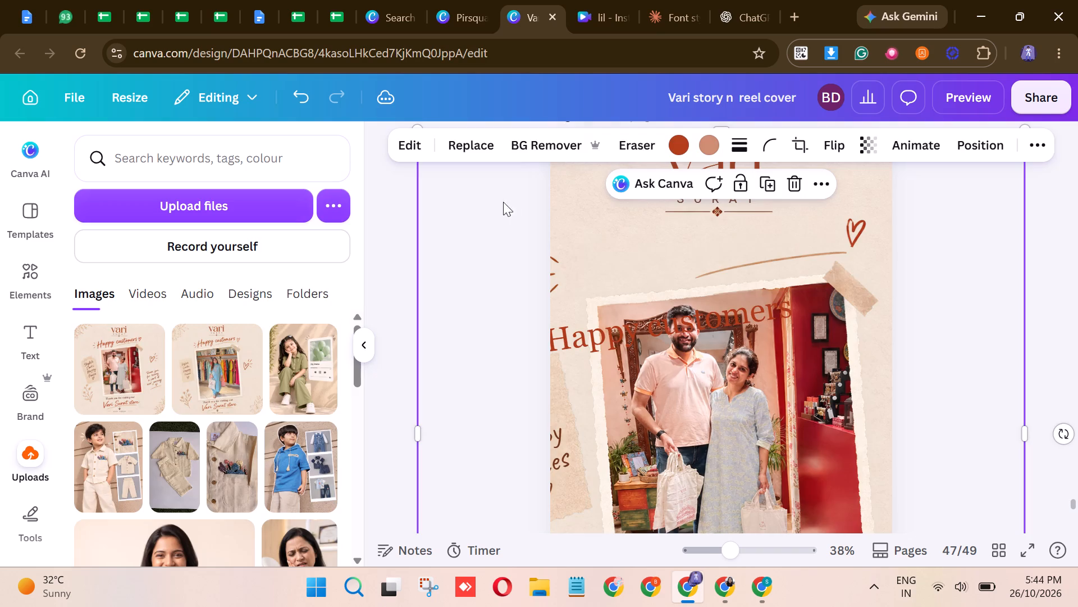
Move the "Happy customers" heading back between the logo and the photo, beside the heart doodle.
left_click_drag(749, 311, 755, 309)
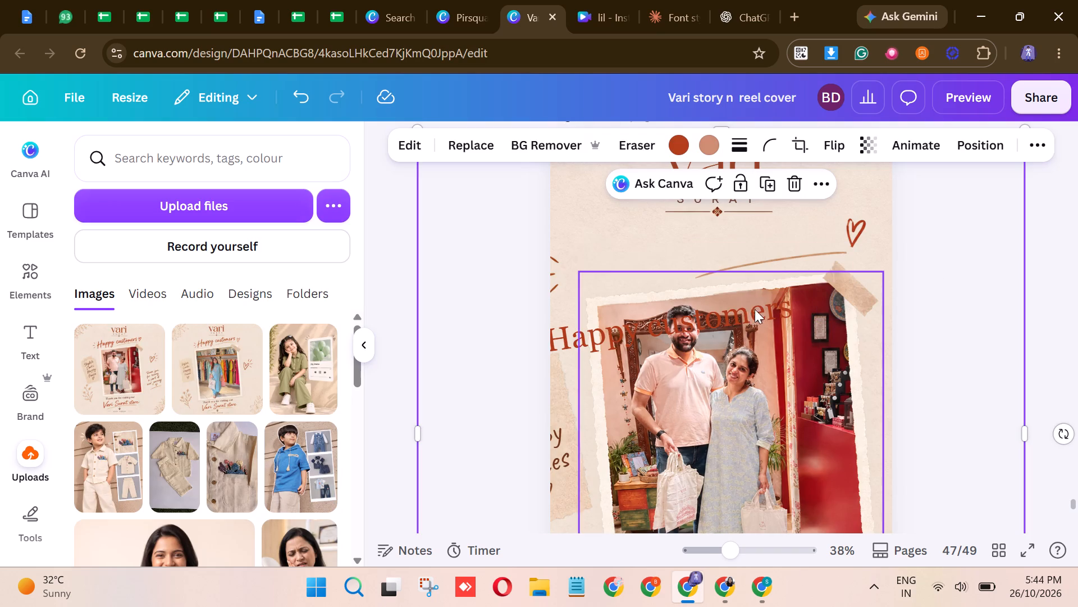
left_click_drag(755, 309, 789, 233)
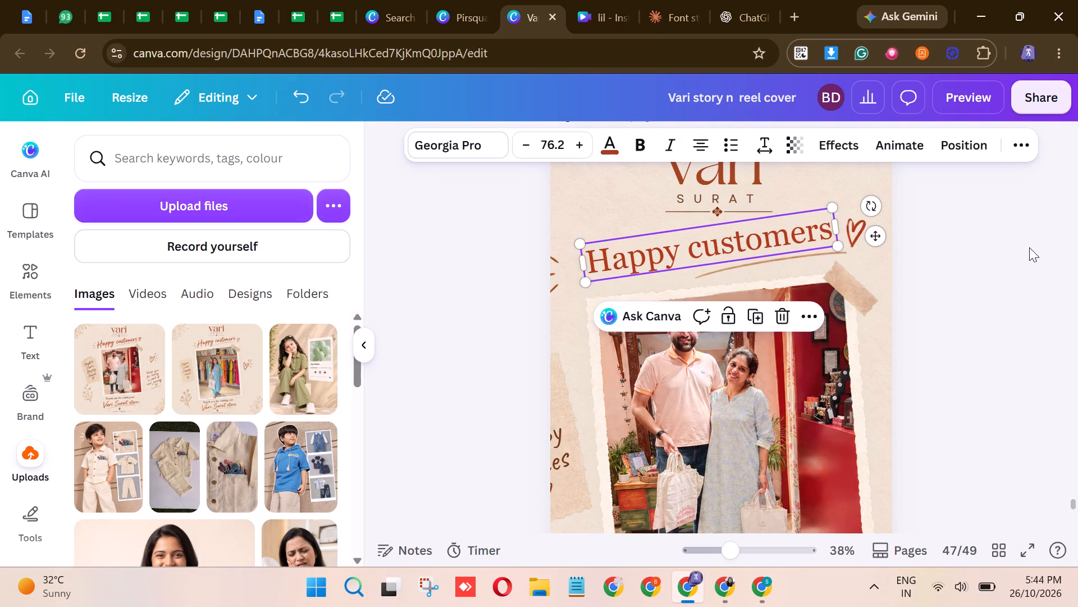
left_click(1024, 251)
Change the font of the "Vari Surat store" line near the page bottom to Baskerville Old Face Regular.
scroll(1024, 251, "down", 3, "ctrl")
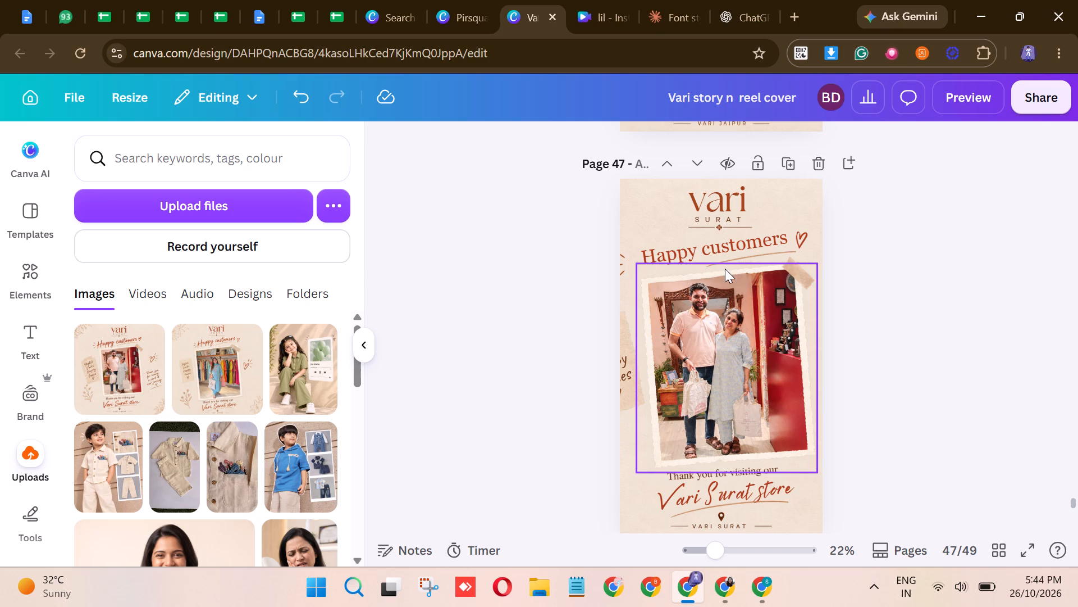
left_click(770, 486)
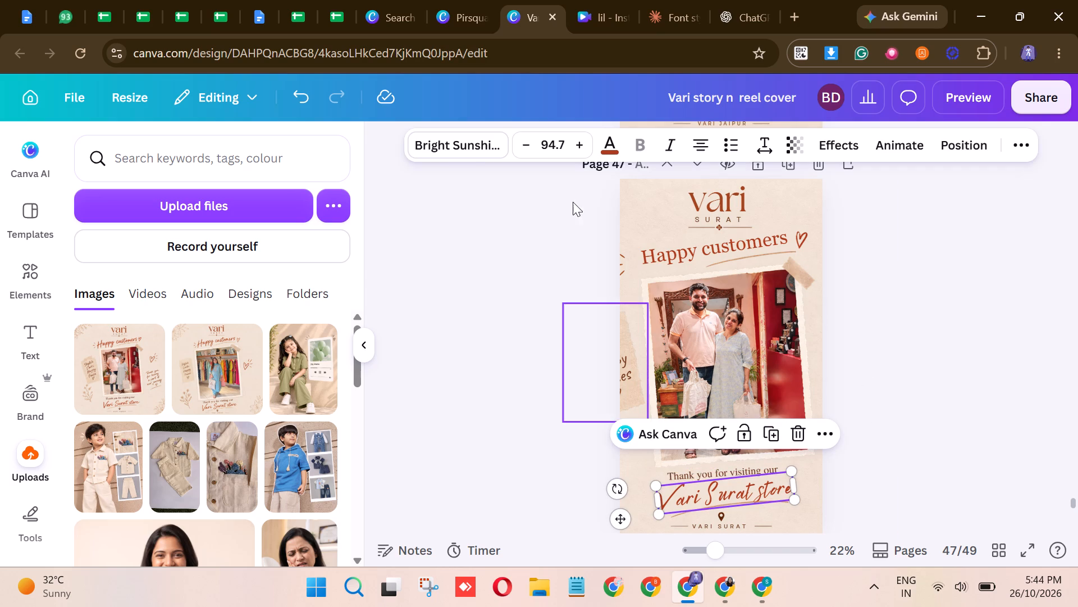
left_click(496, 157)
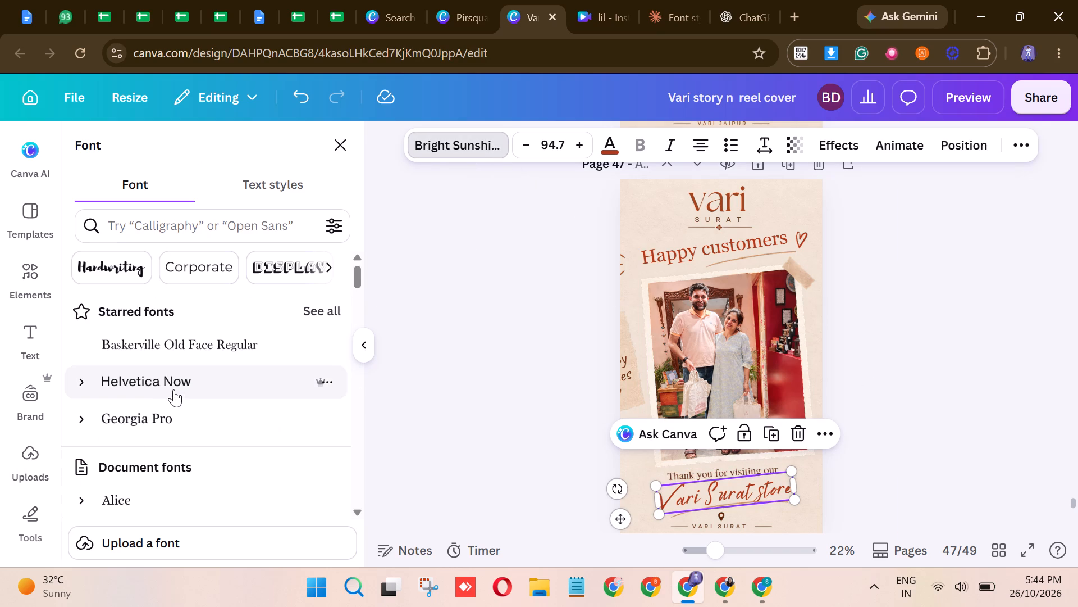
left_click(243, 350)
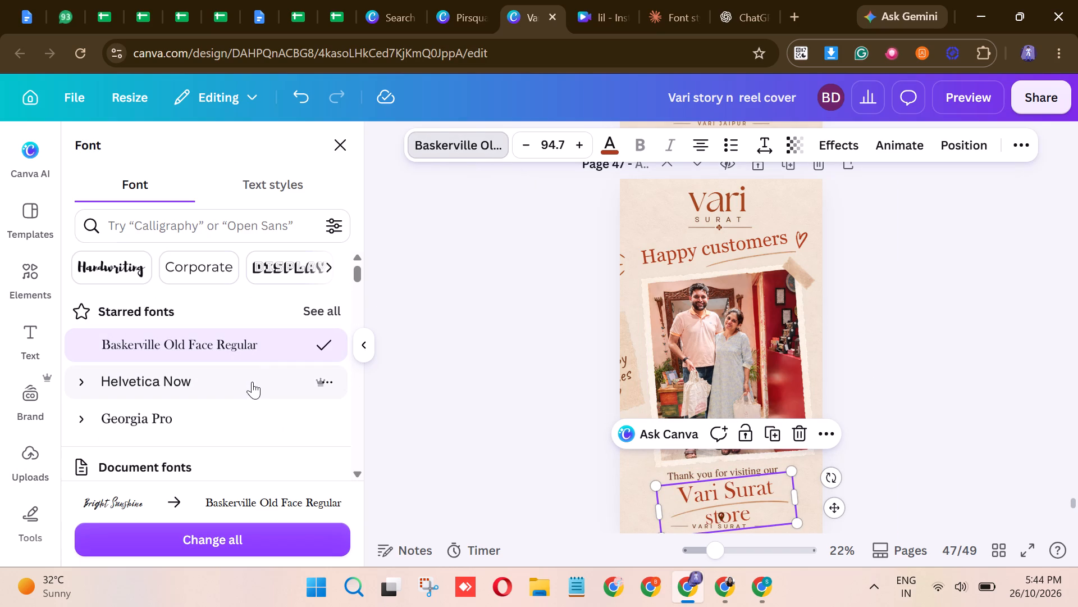
scroll(261, 382, "down", 1)
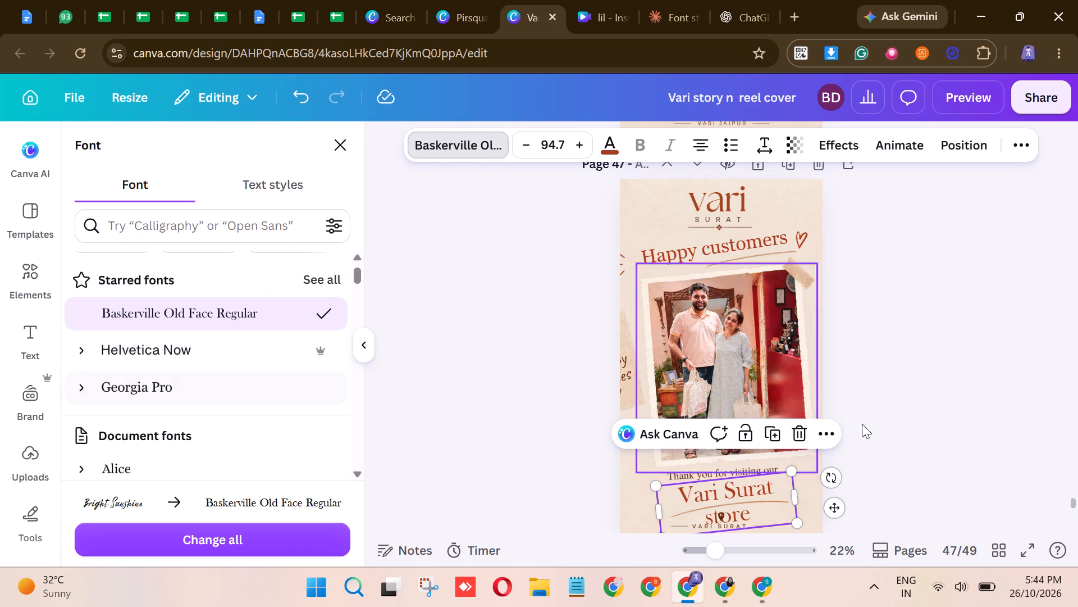
left_click(999, 407)
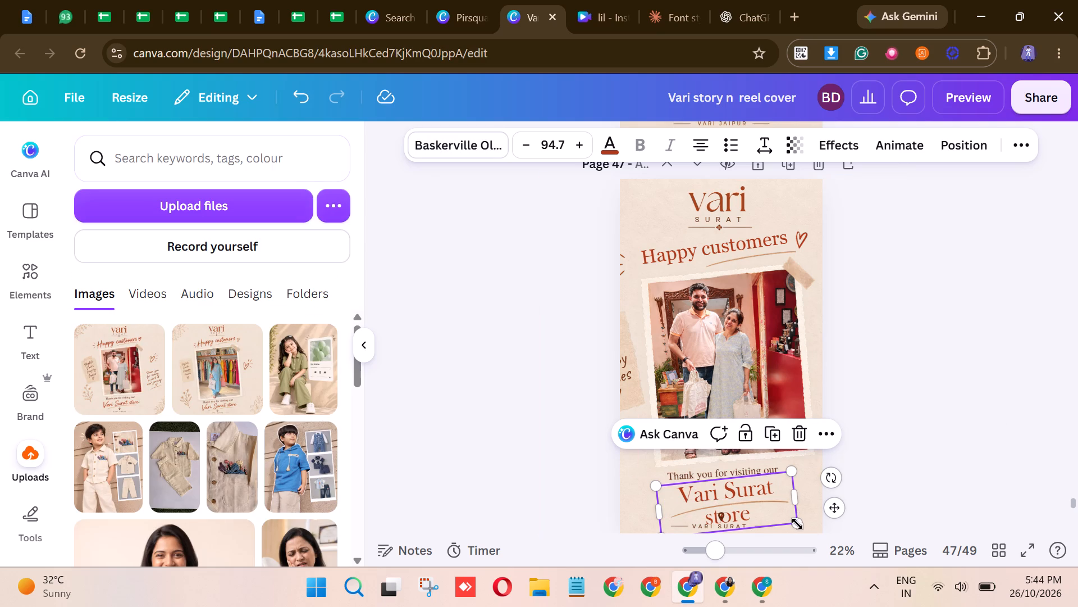
Scale the "Vari Surat store" text down to size 62.8 and widen its box so it fits on a single line.
left_click_drag(797, 524, 757, 484)
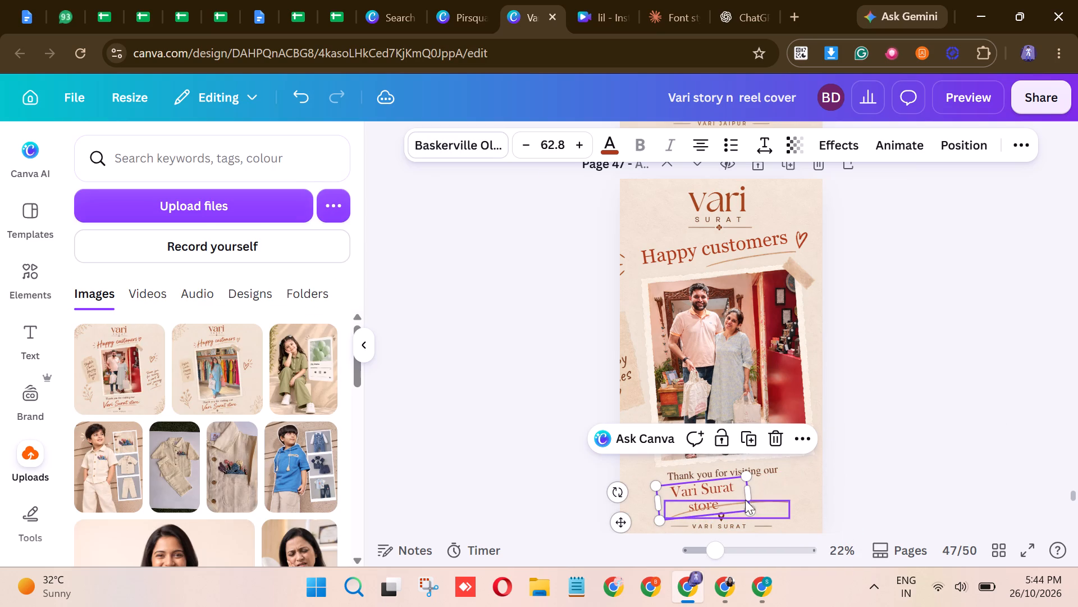
left_click(745, 500)
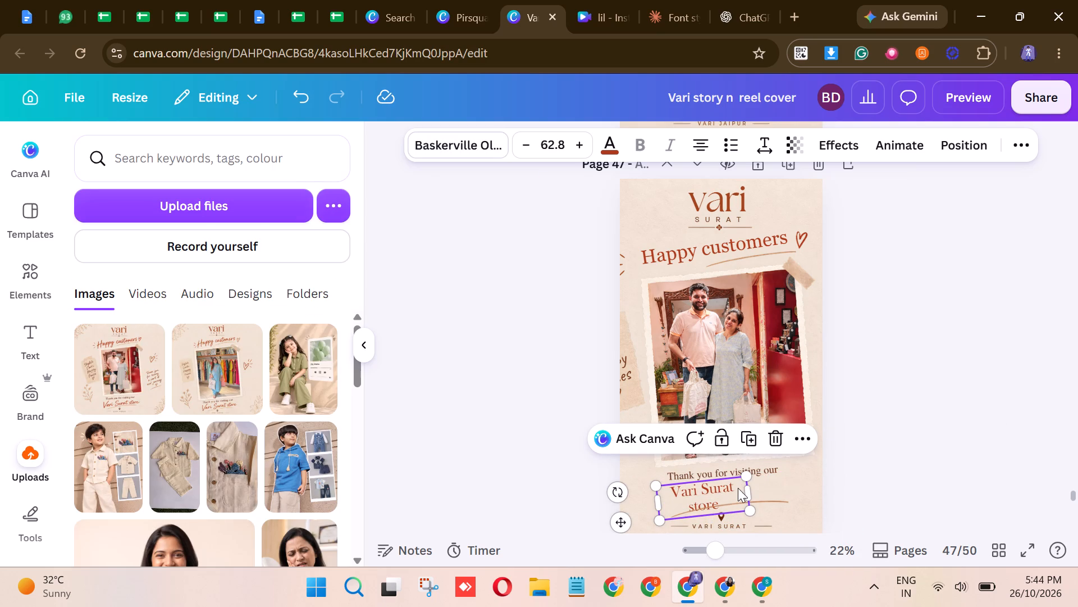
left_click(738, 488)
left_click_drag(752, 491, 773, 488)
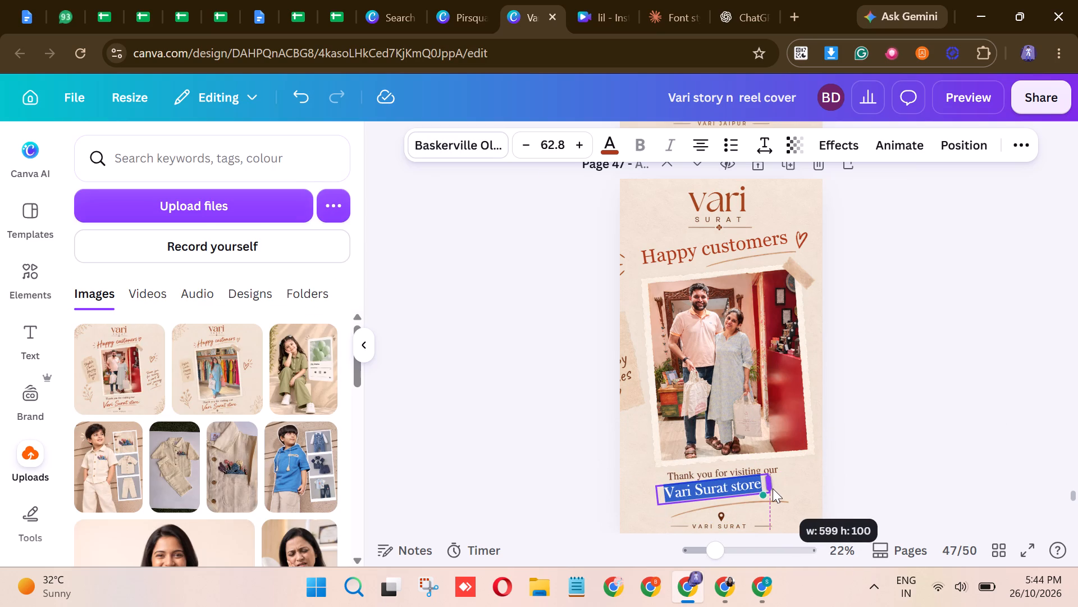
left_click_drag(773, 488, 782, 482)
left_click(892, 465)
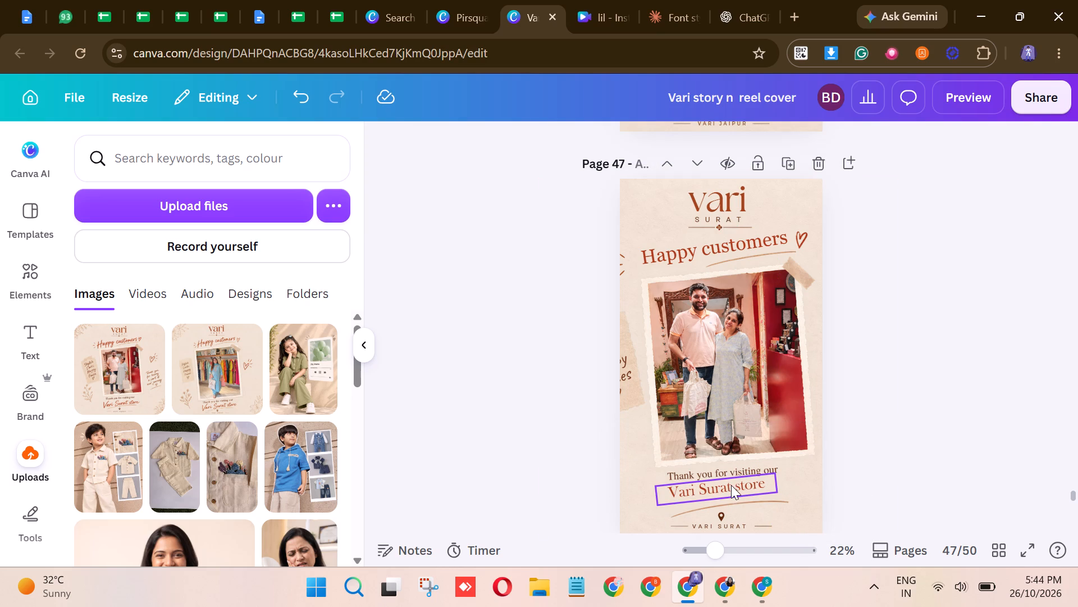
left_click(731, 485)
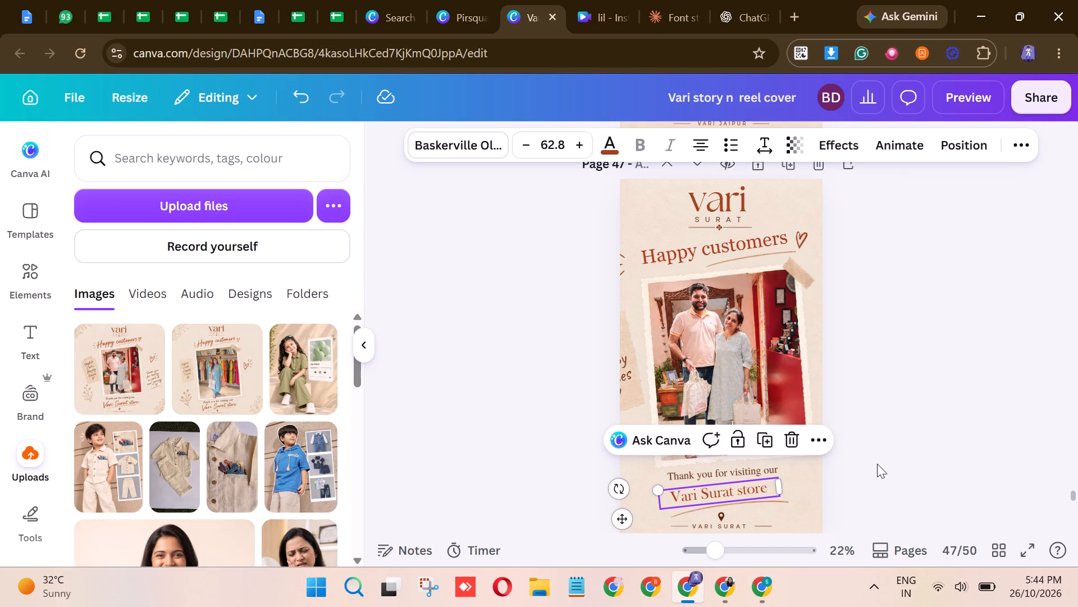
left_click(877, 464)
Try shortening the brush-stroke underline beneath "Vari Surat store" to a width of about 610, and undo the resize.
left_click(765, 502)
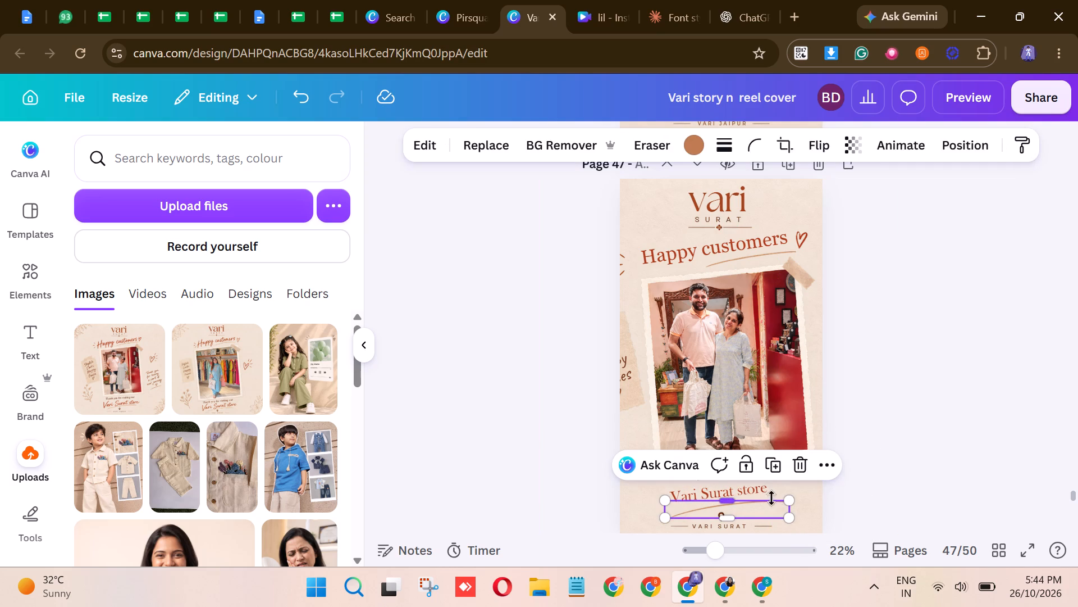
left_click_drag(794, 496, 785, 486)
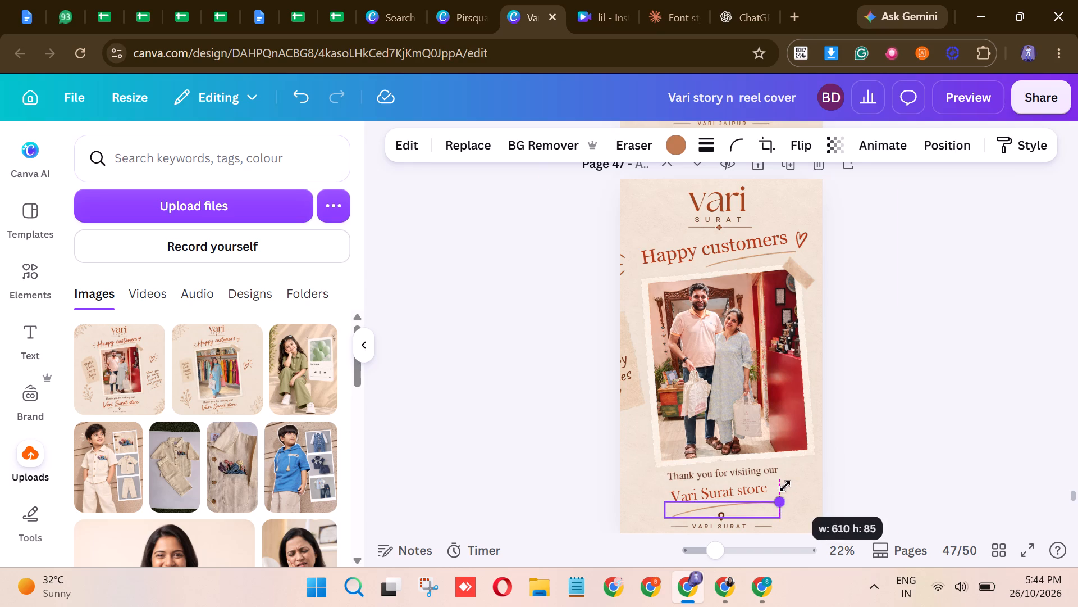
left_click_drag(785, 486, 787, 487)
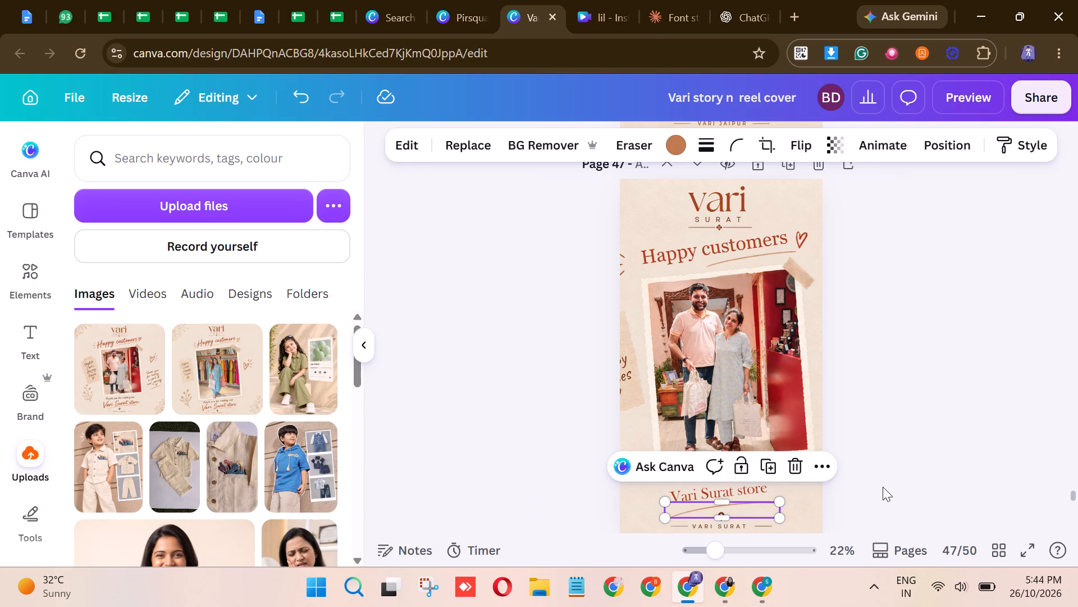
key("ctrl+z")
Reposition the "Vari Surat store" text so it sits centred over its underline stroke.
left_click_drag(756, 489, 763, 490)
left_click(948, 455)
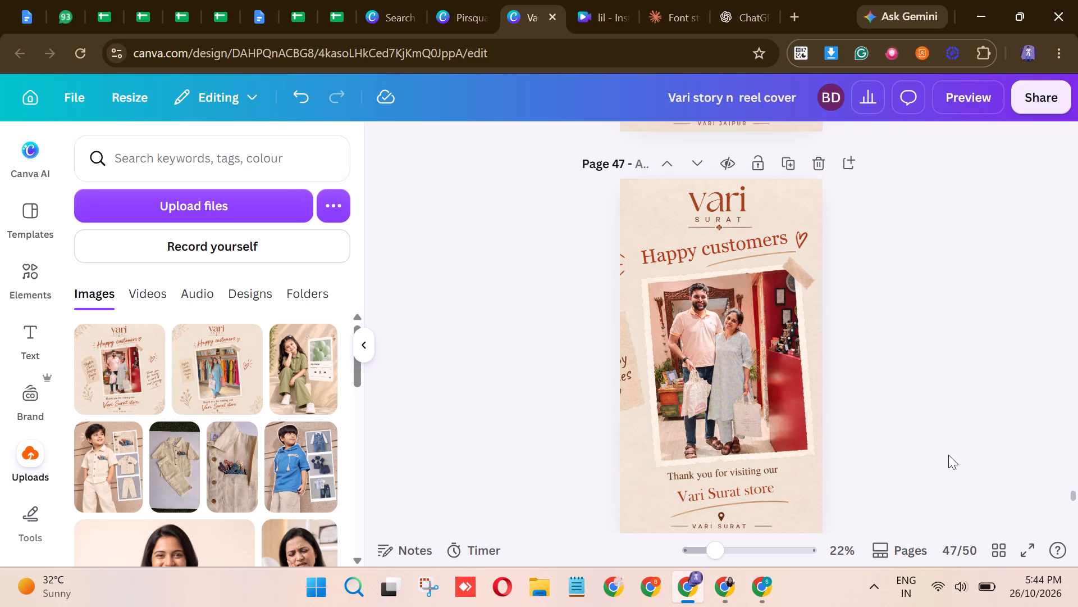
Apply the Curve shape effect to the "Happy customers" heading.
left_click(746, 252)
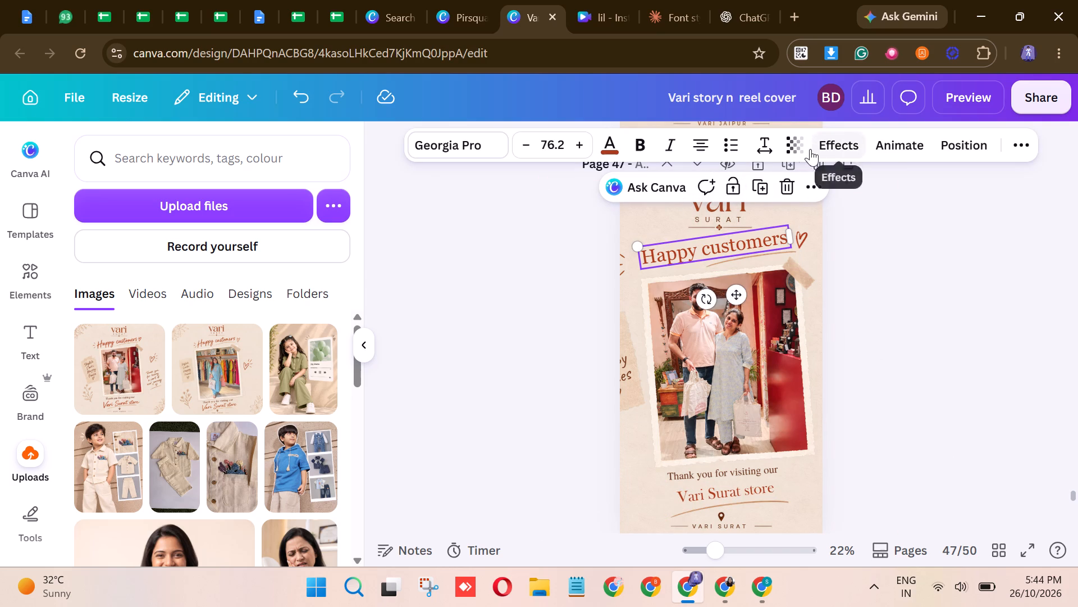
left_click(986, 151)
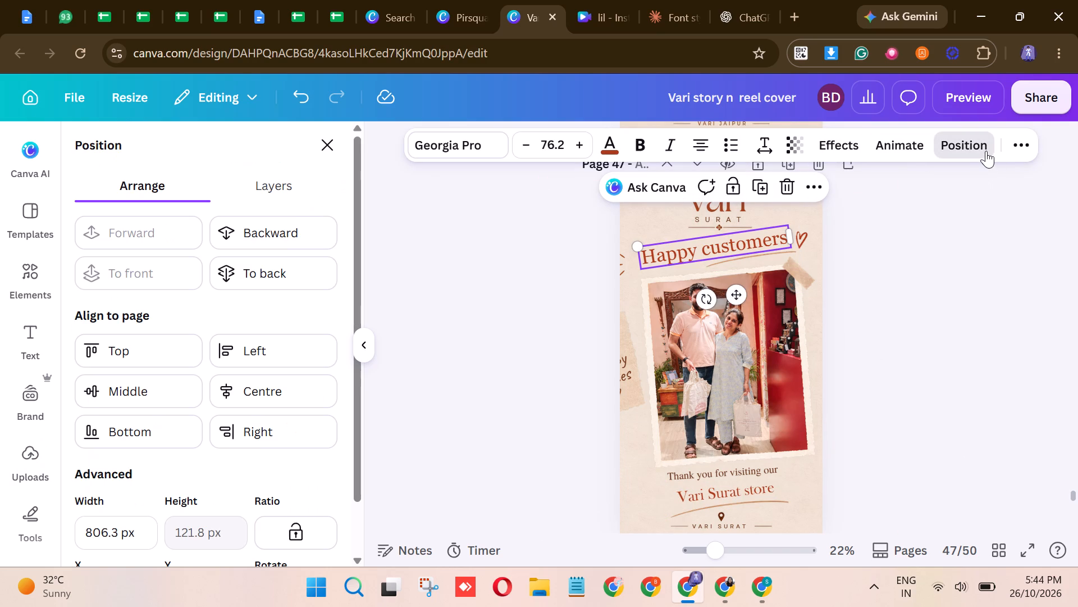
scroll(156, 364, "down", 5)
scroll(296, 339, "up", 3)
left_click(1005, 146)
left_click(1008, 144)
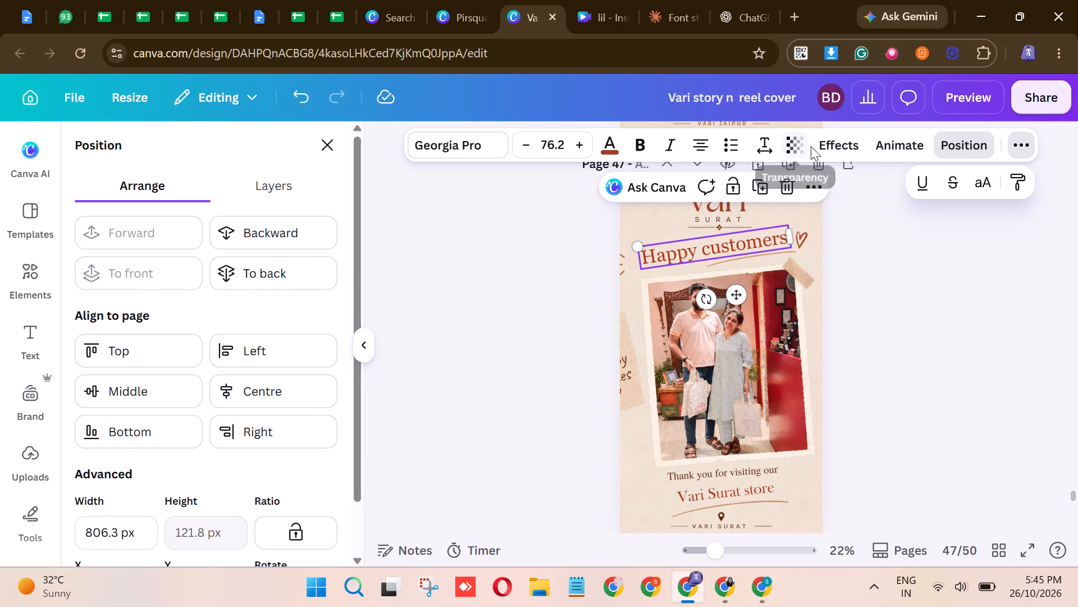
left_click(841, 146)
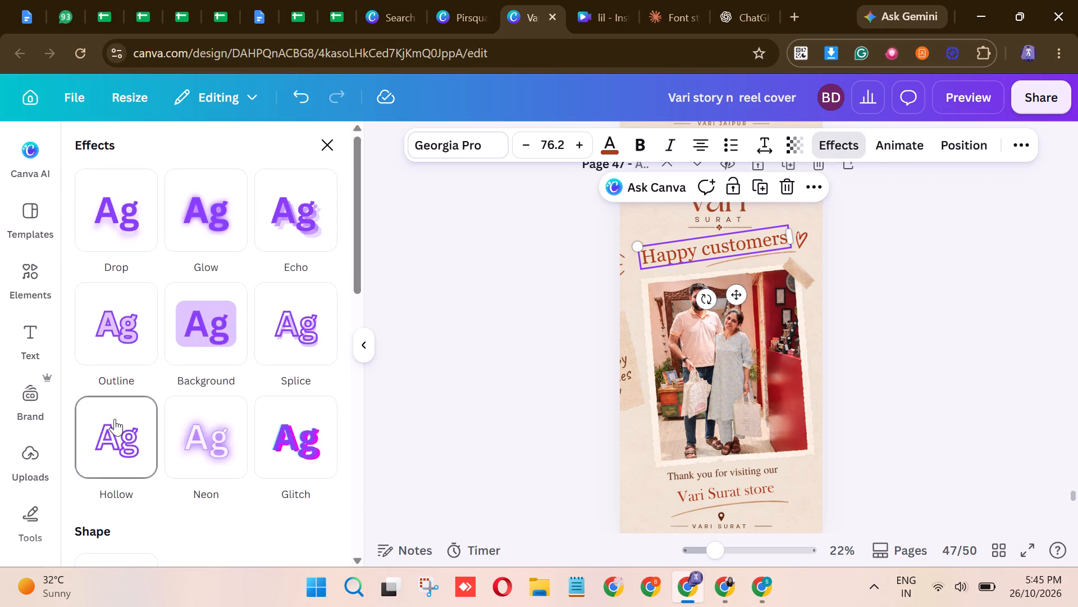
scroll(115, 419, "down", 4)
scroll(161, 397, "up", 2)
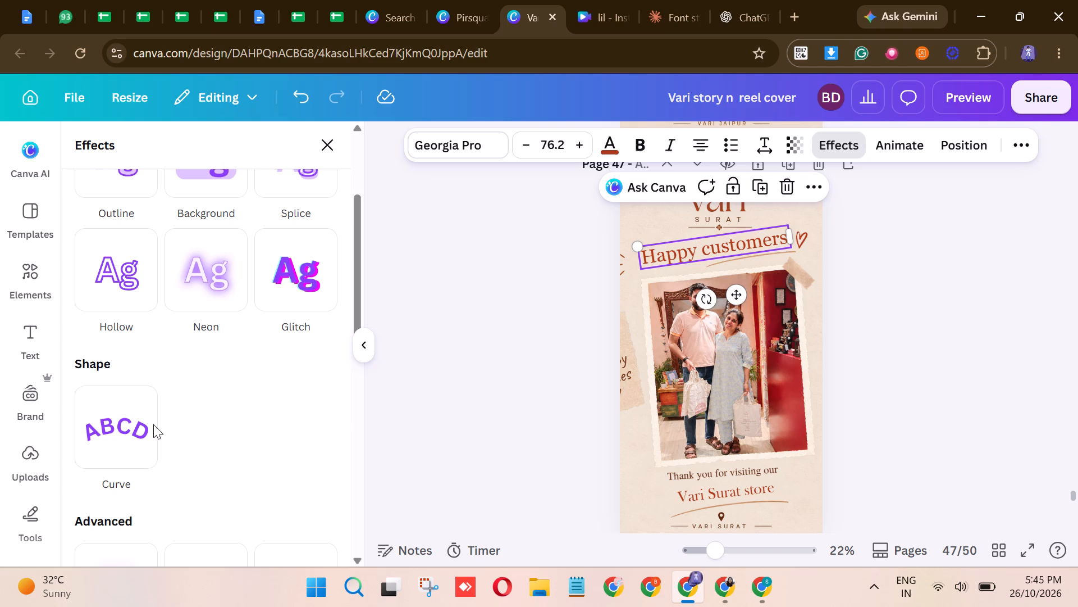
left_click(137, 437)
left_click(884, 298)
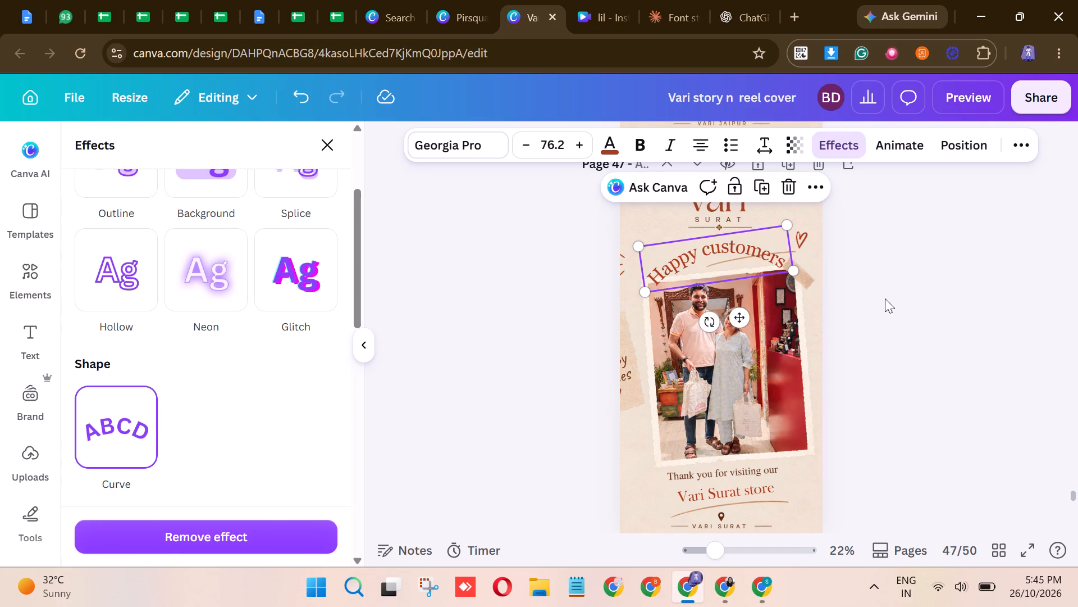
Scale the curved "Happy customers" heading down to size 69.8 and place it beside the heart doodle.
left_click_drag(771, 243, 777, 239)
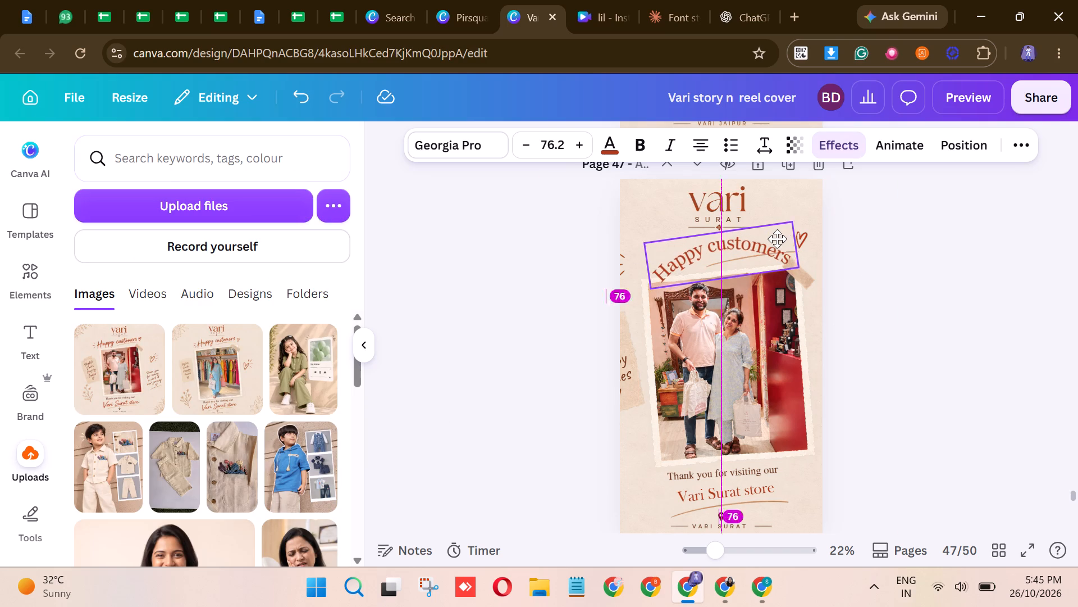
left_click_drag(777, 239, 779, 237)
left_click_drag(801, 262, 791, 257)
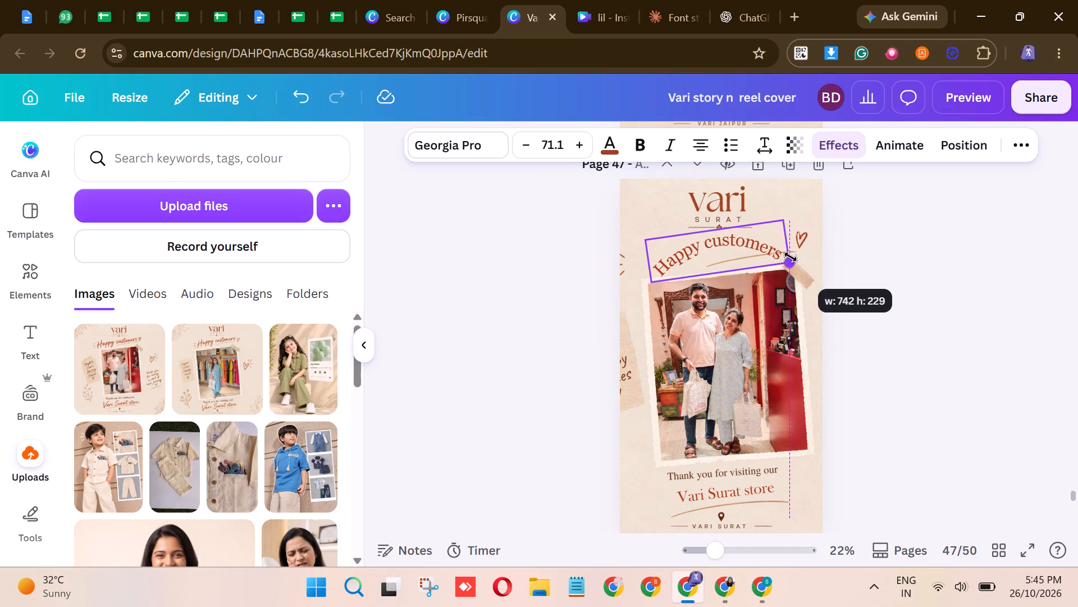
left_click_drag(791, 257, 788, 256)
left_click_drag(751, 252, 767, 248)
left_click(858, 247)
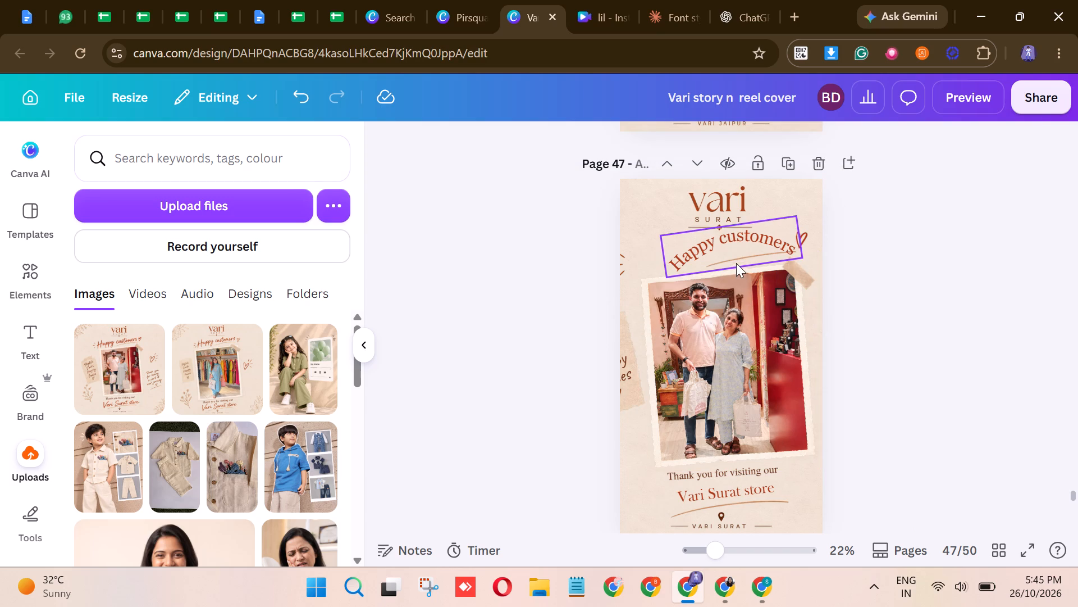
Move the curved "Happy customers" heading up toward the Vari Surat logo, clear of the underline stroke.
scroll(736, 263, "up", 7, "ctrl")
left_click_drag(706, 247, 705, 234)
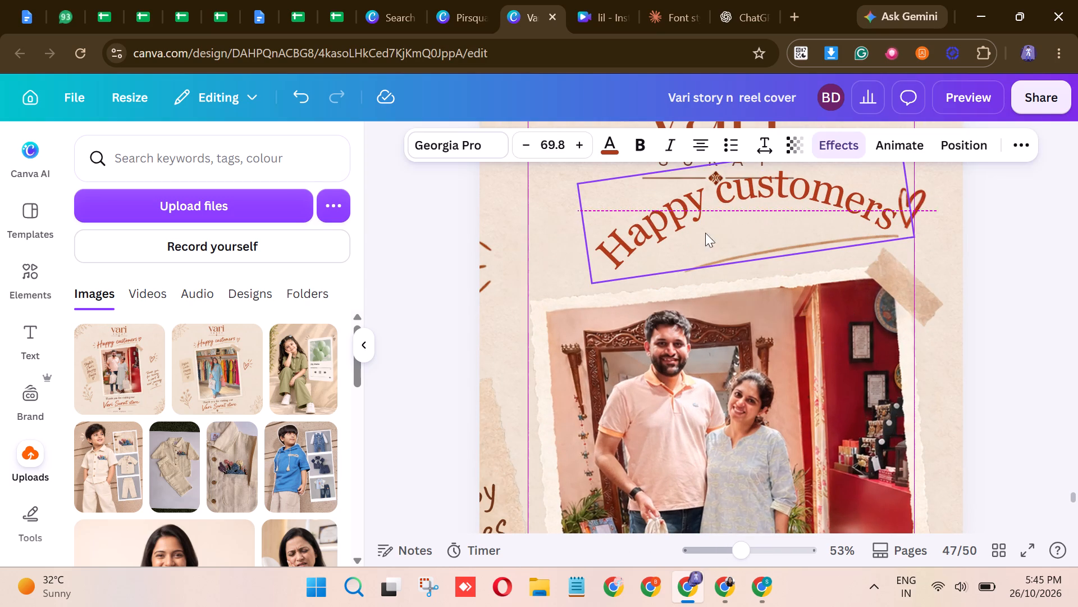
left_click_drag(721, 242, 719, 219)
Shift the heading's underline stroke away from the heart, closer to the photo's top edge.
left_click_drag(733, 257, 727, 259)
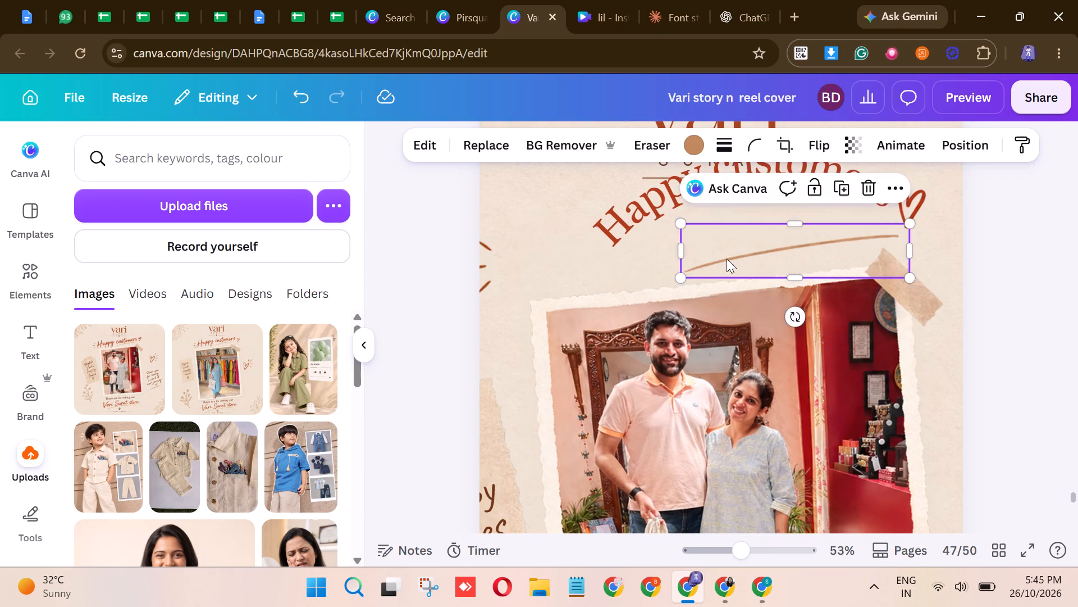
left_click_drag(727, 259, 702, 265)
left_click(990, 243)
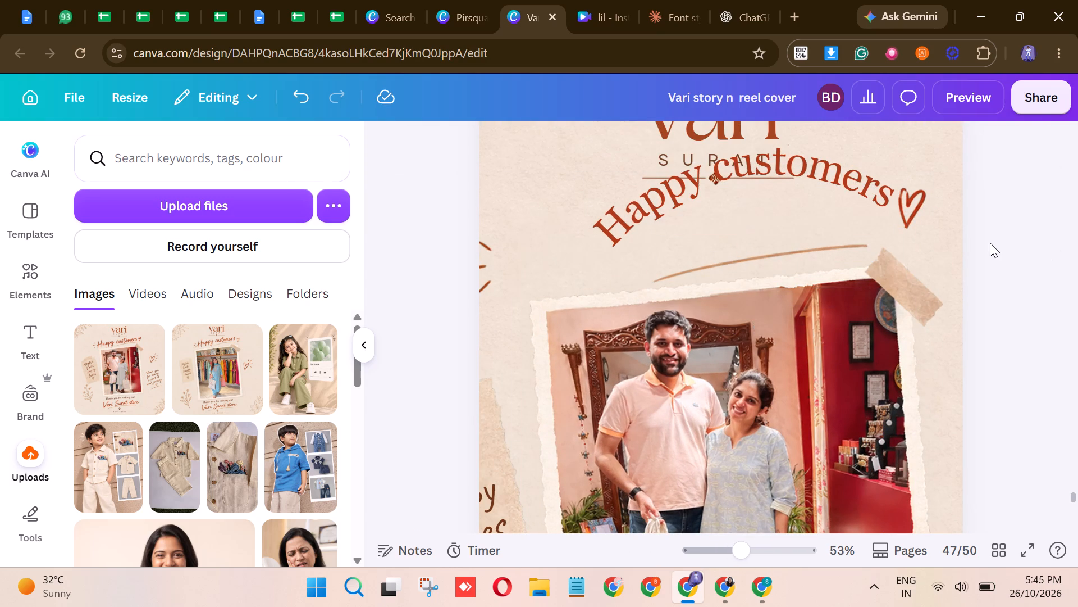
Move the curved heading down so it sits between the logo's divider line and the underline stroke.
scroll(990, 243, "down", 1, "ctrl")
left_click_drag(838, 180, 841, 211)
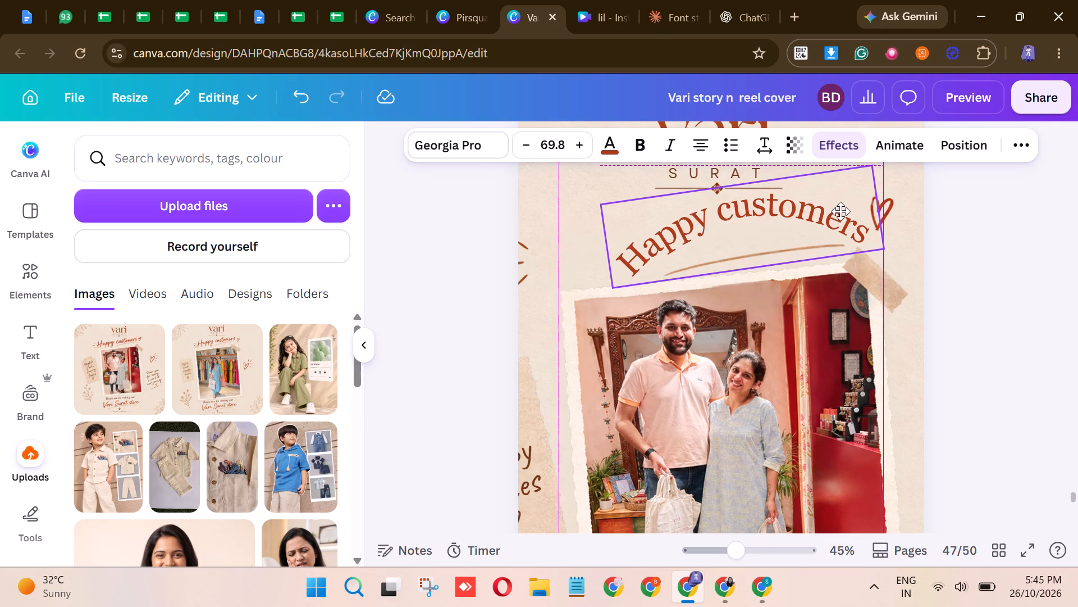
left_click_drag(841, 211, 837, 214)
left_click(980, 221)
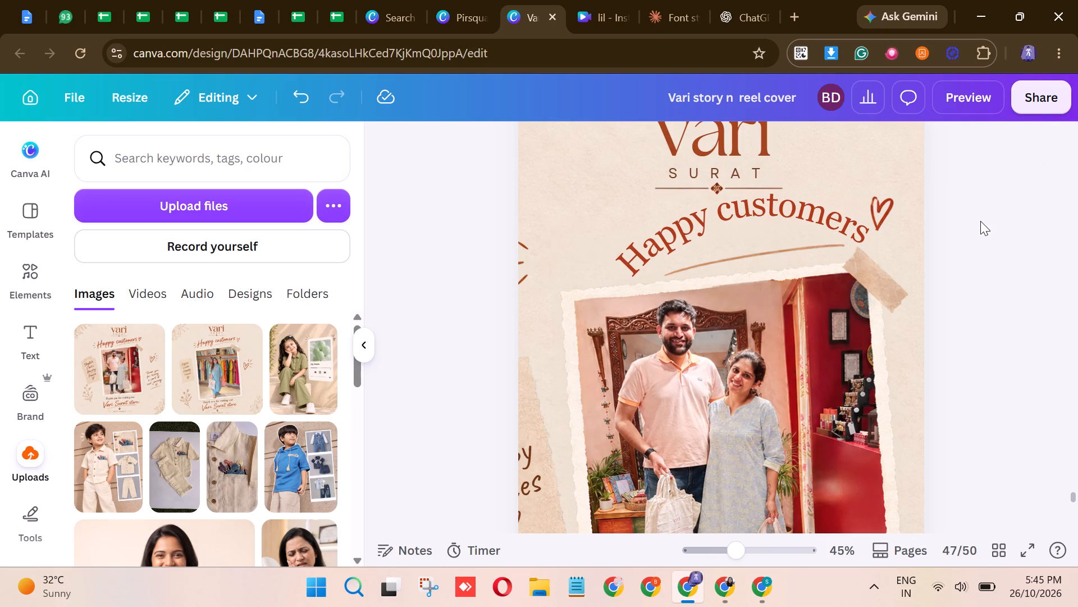
Flatten the "Happy customers" heading's arc by setting its Curve value to 22.
scroll(980, 221, "down", 3, "ctrl")
scroll(980, 221, "down", 1)
scroll(979, 221, "up", 2)
scroll(974, 256, "down", 1)
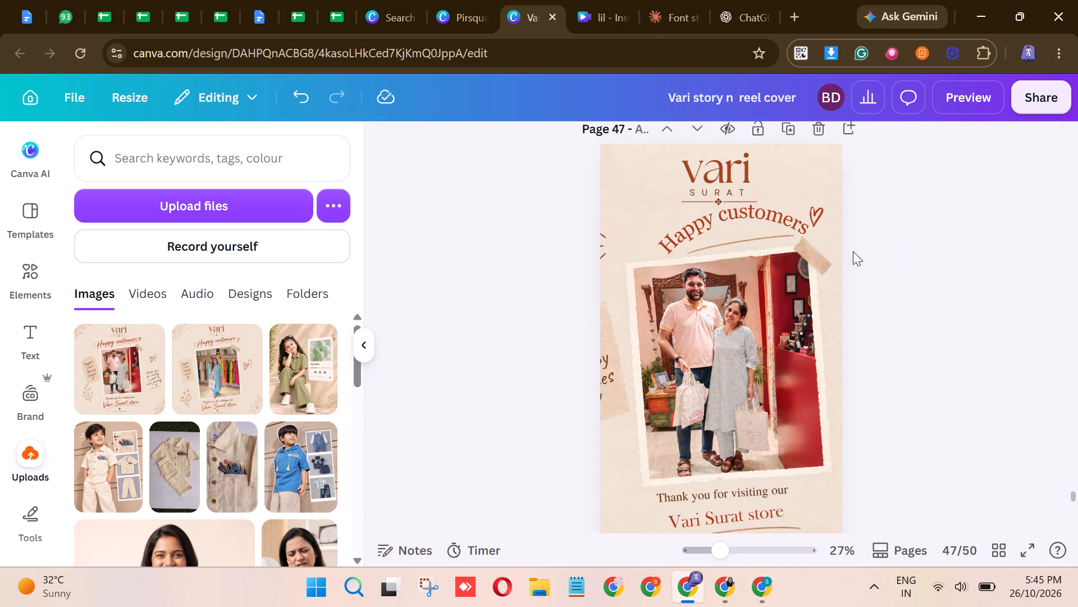
left_click(796, 224)
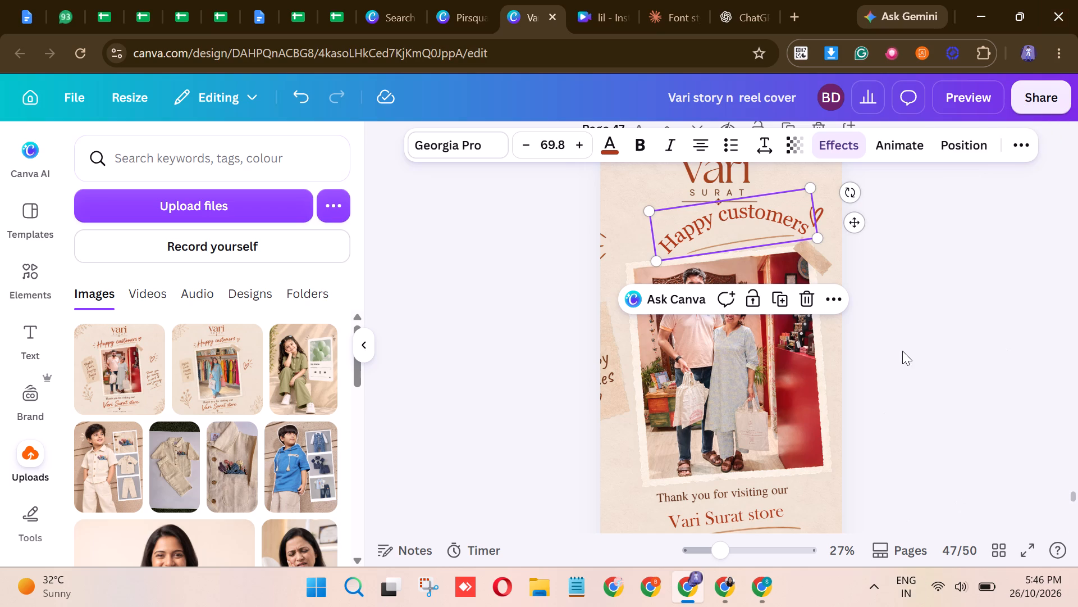
left_click(822, 145)
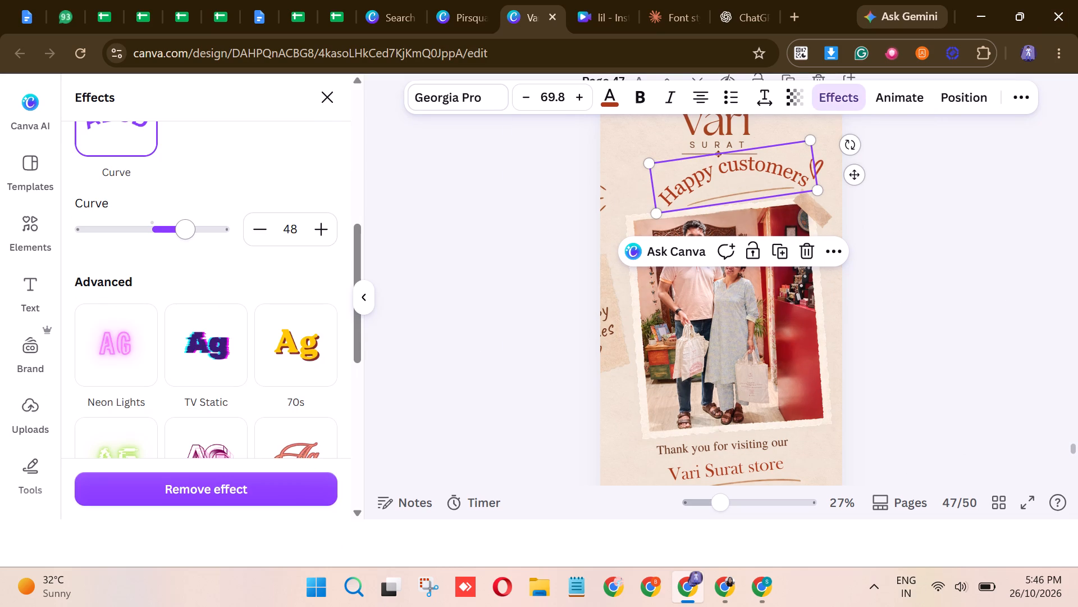
left_click_drag(185, 229, 170, 232)
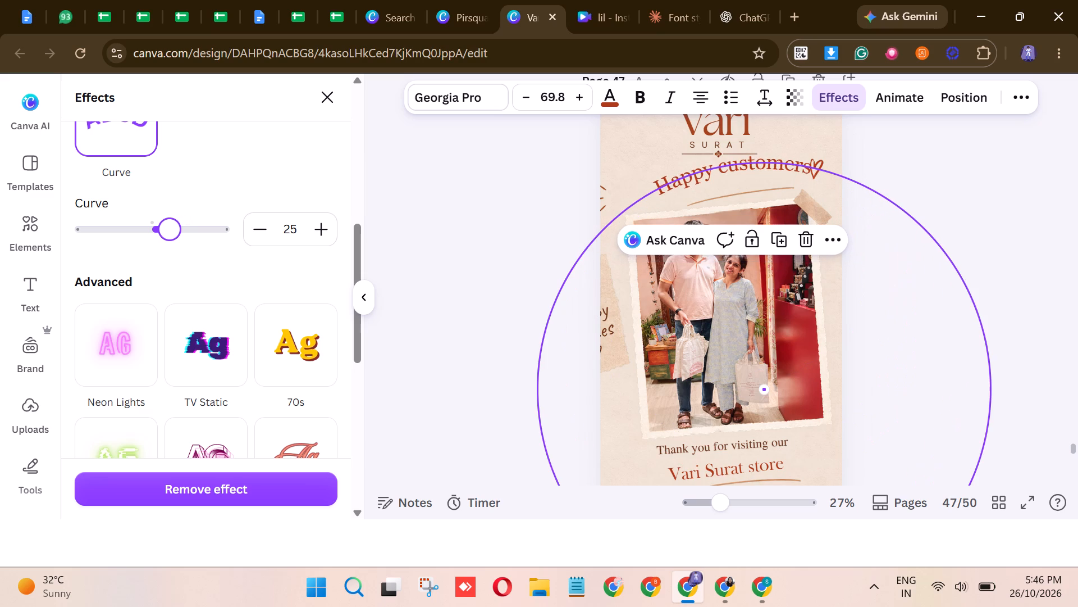
left_click_drag(170, 232, 168, 236)
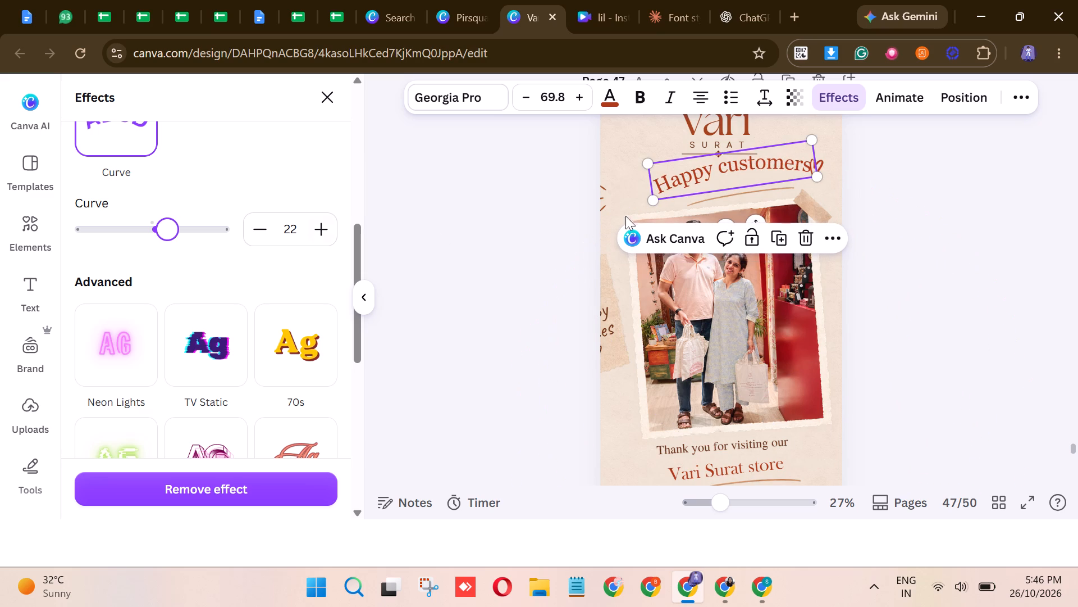
Move the curved "Happy customers" heading clear of the heart and reduce its font size to 69.3.
left_click(947, 178)
left_click_drag(753, 163, 752, 164)
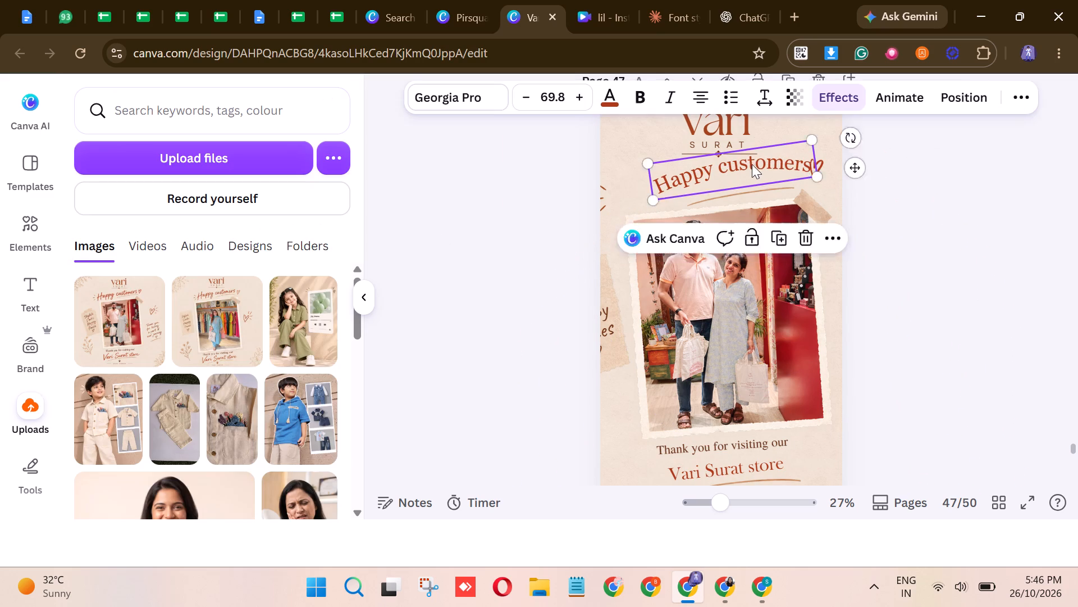
left_click_drag(752, 164, 745, 170)
left_click(922, 174)
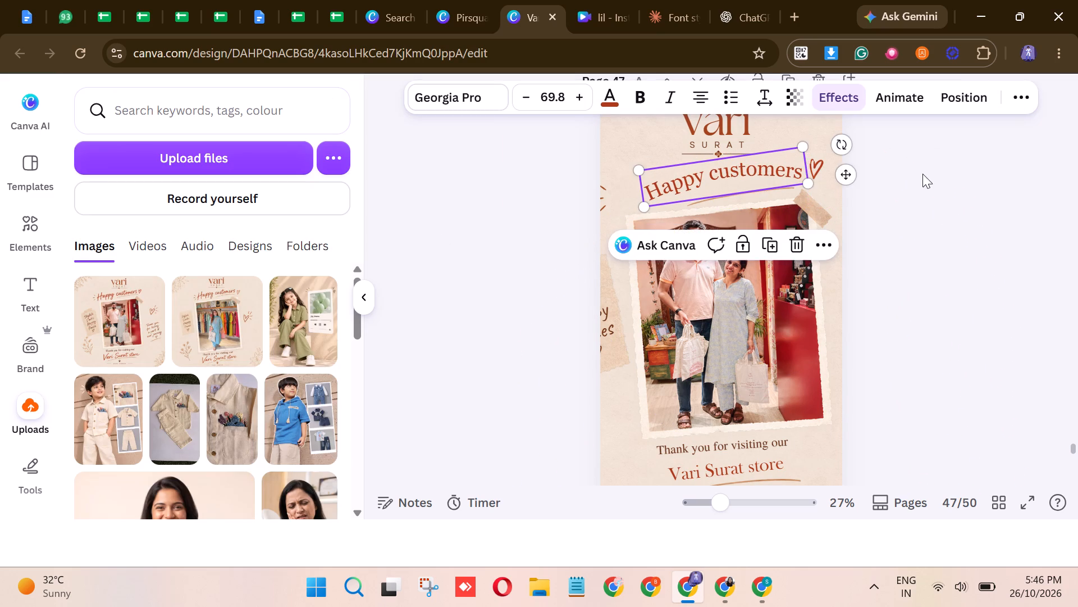
scroll(922, 179, "down", 1)
scroll(922, 179, "up", 1)
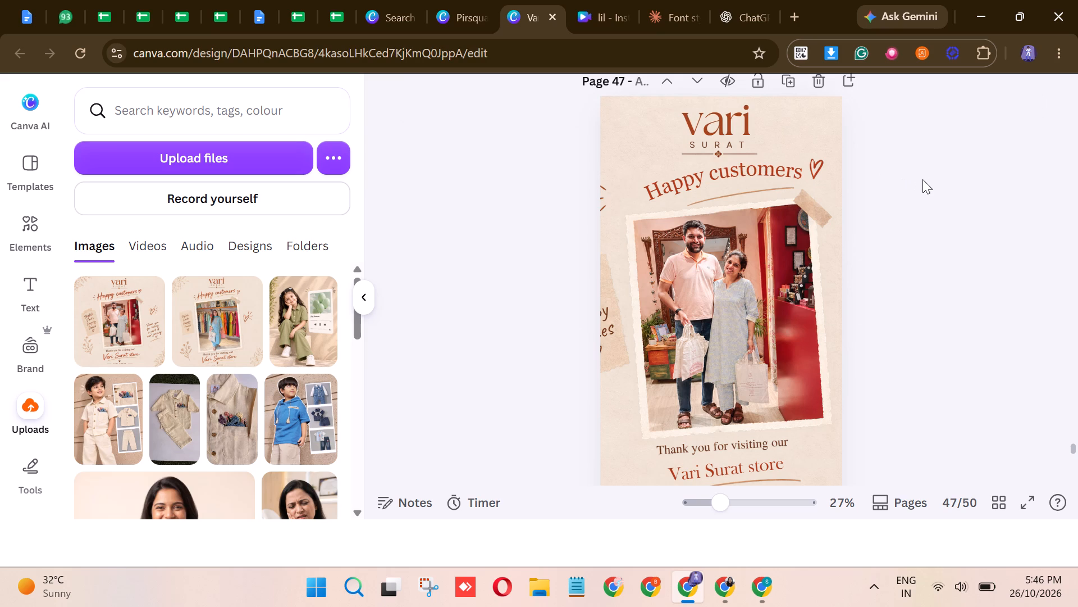
left_click(751, 164)
left_click(813, 180)
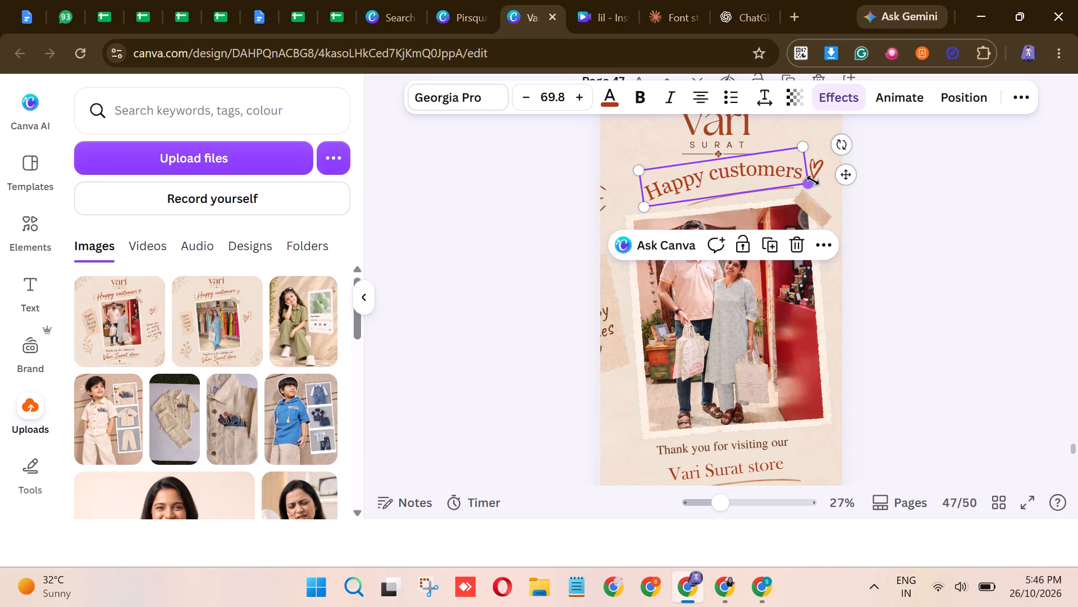
left_click(985, 184)
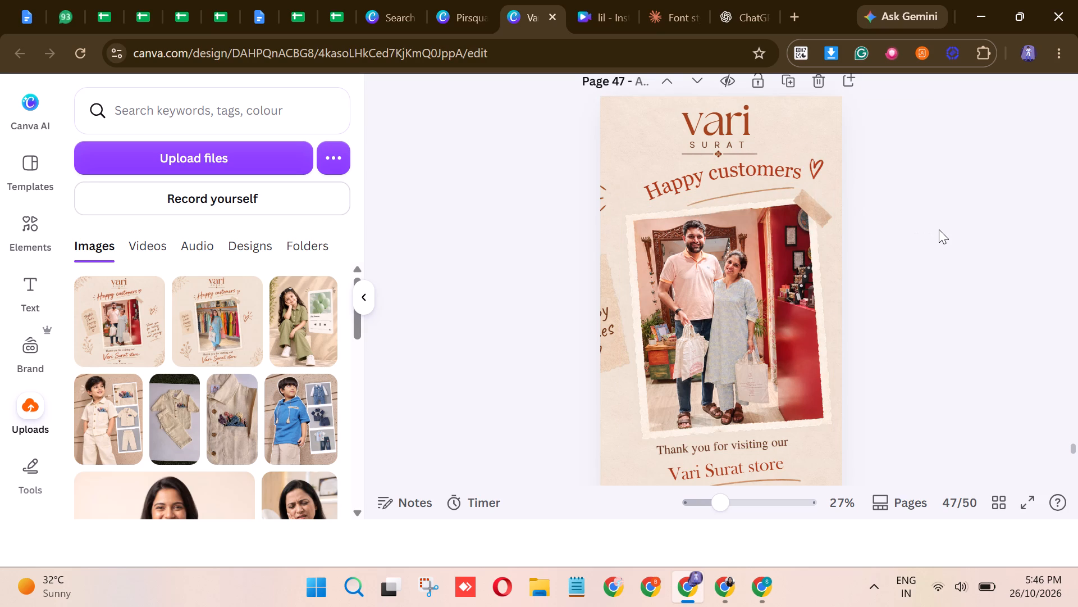
Nudge the heading's underline stroke slightly up, closer to the "Happy customers" text.
scroll(939, 229, "up", 5, "ctrl")
left_click_drag(864, 139, 864, 129)
left_click(1035, 161)
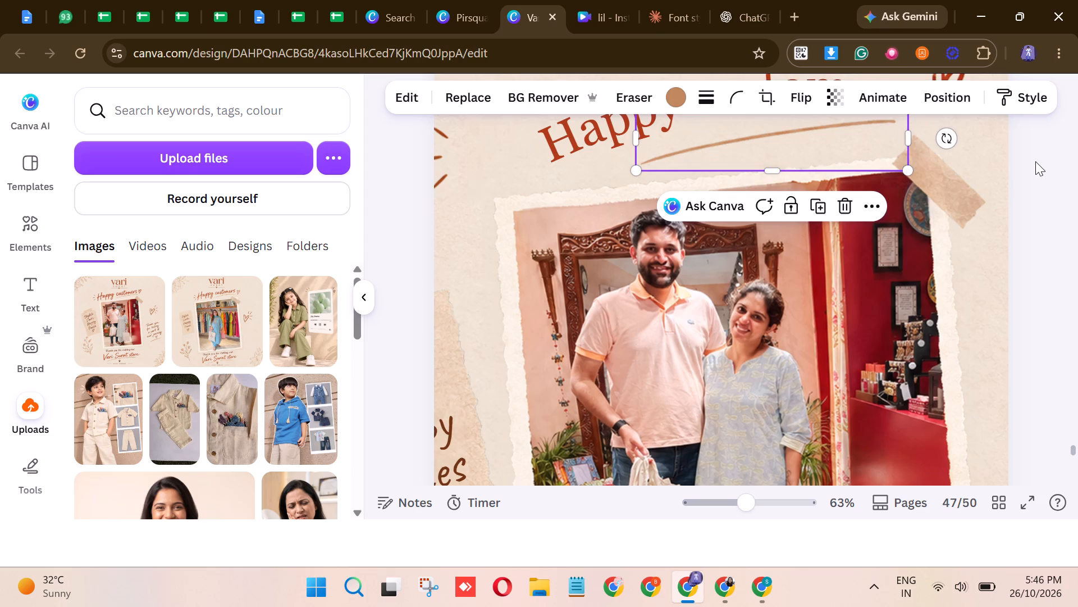
scroll(1035, 162, "down", 6, "ctrl")
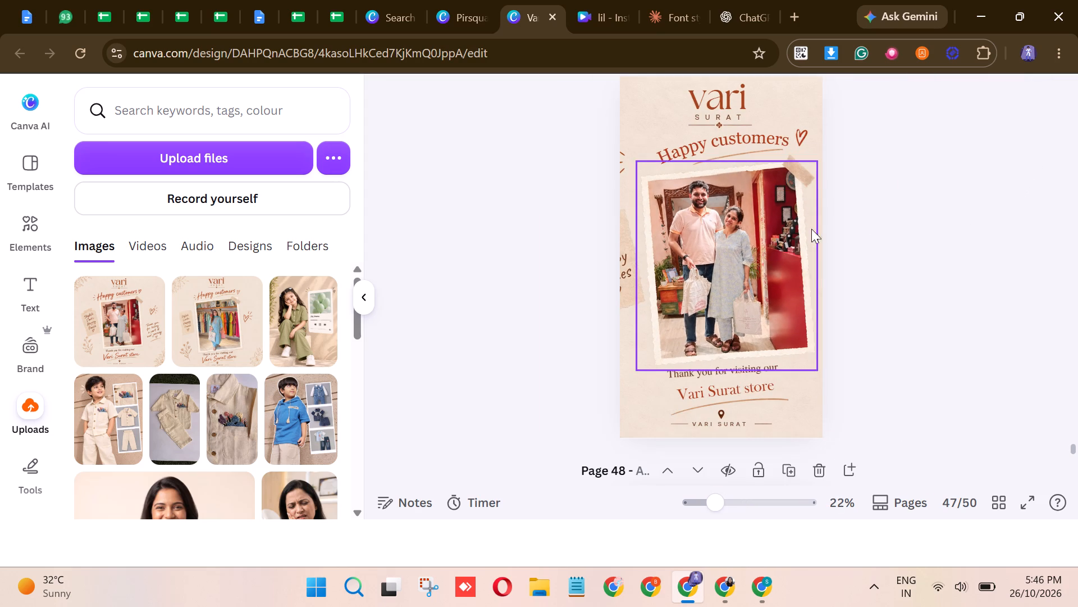
Apply the Curve effect to the "Vari Surat store" text with a Curve value of 16.
left_click(764, 385)
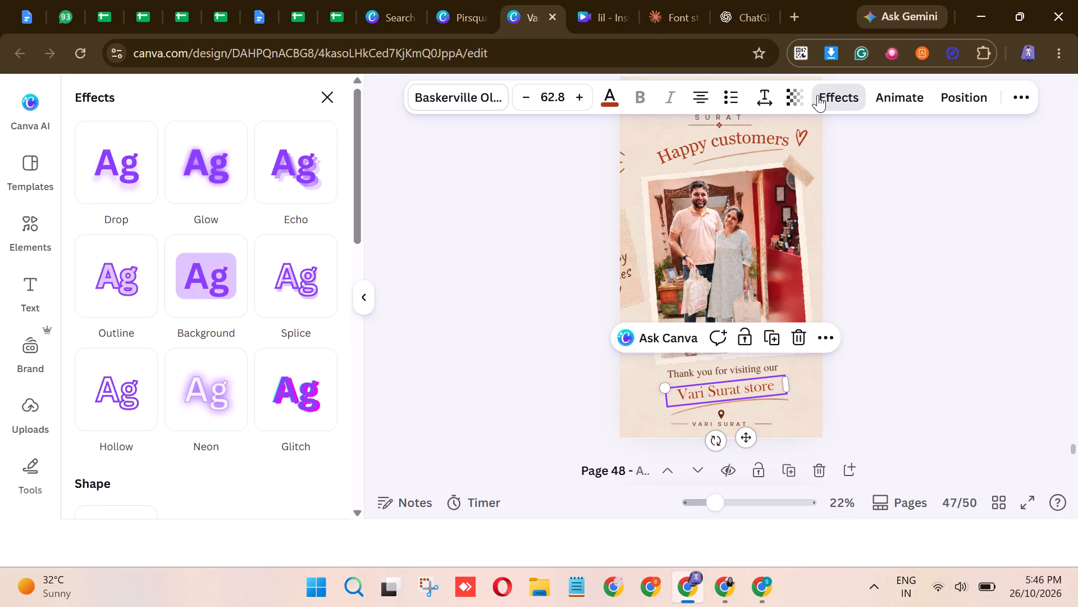
scroll(267, 344, "down", 2)
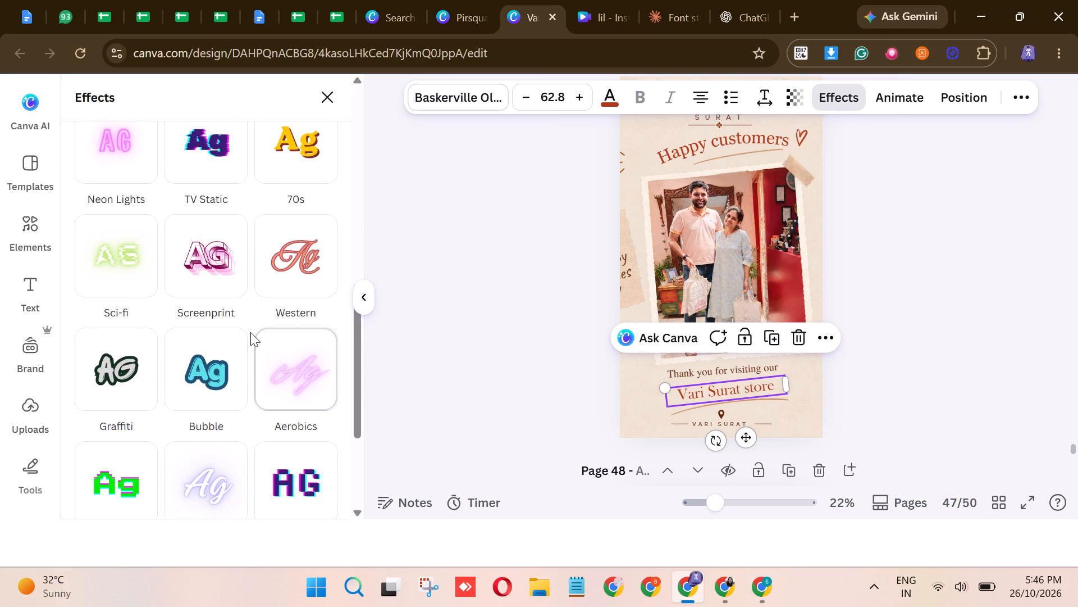
scroll(249, 332, "up", 3)
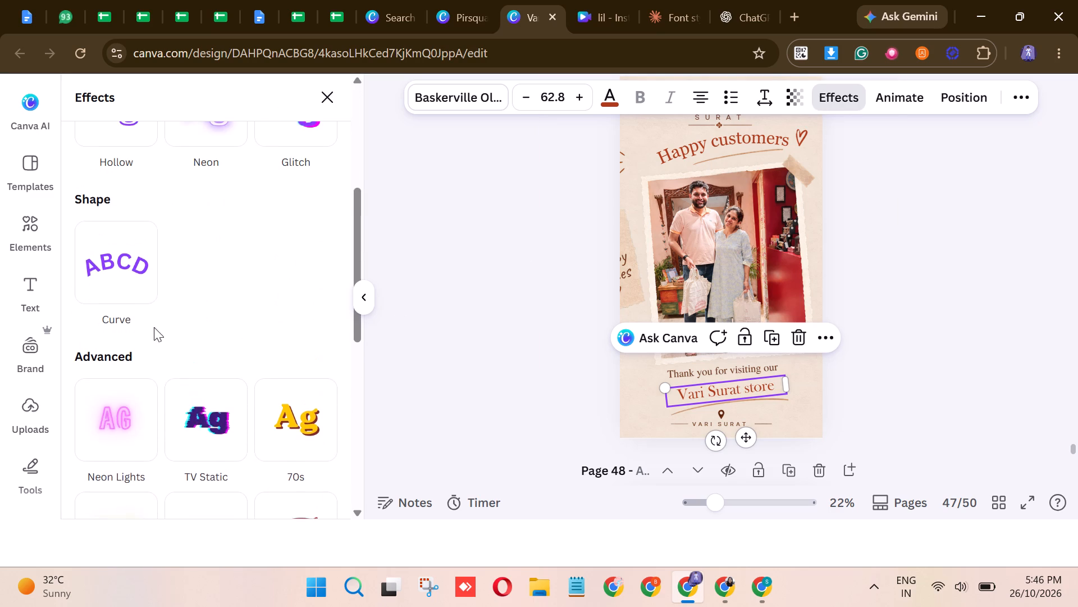
scroll(154, 327, "up", 1)
left_click(135, 301)
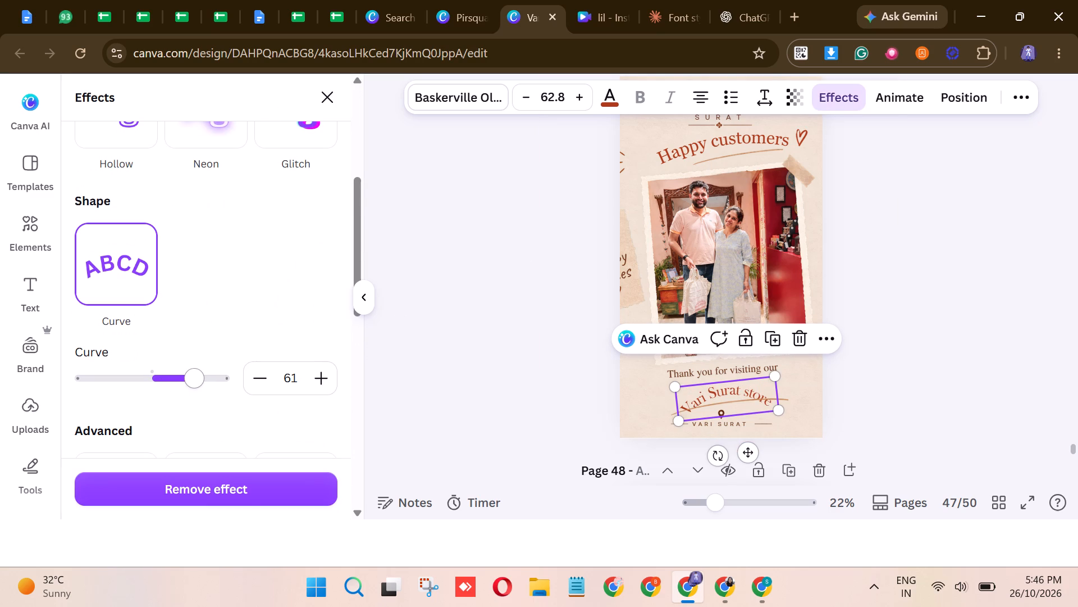
left_click_drag(188, 378, 167, 385)
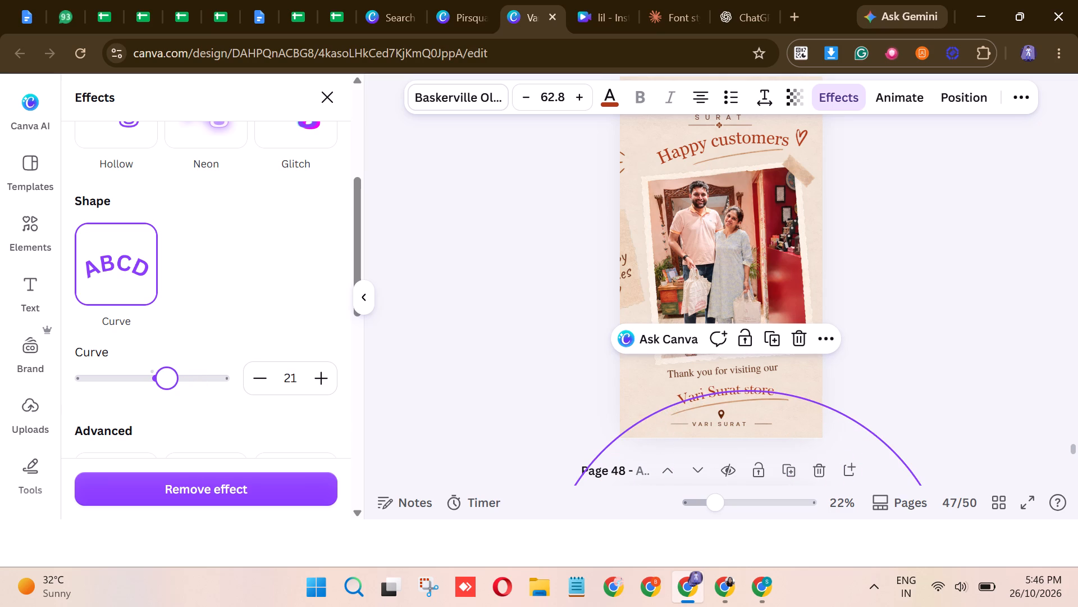
left_click_drag(167, 385, 163, 385)
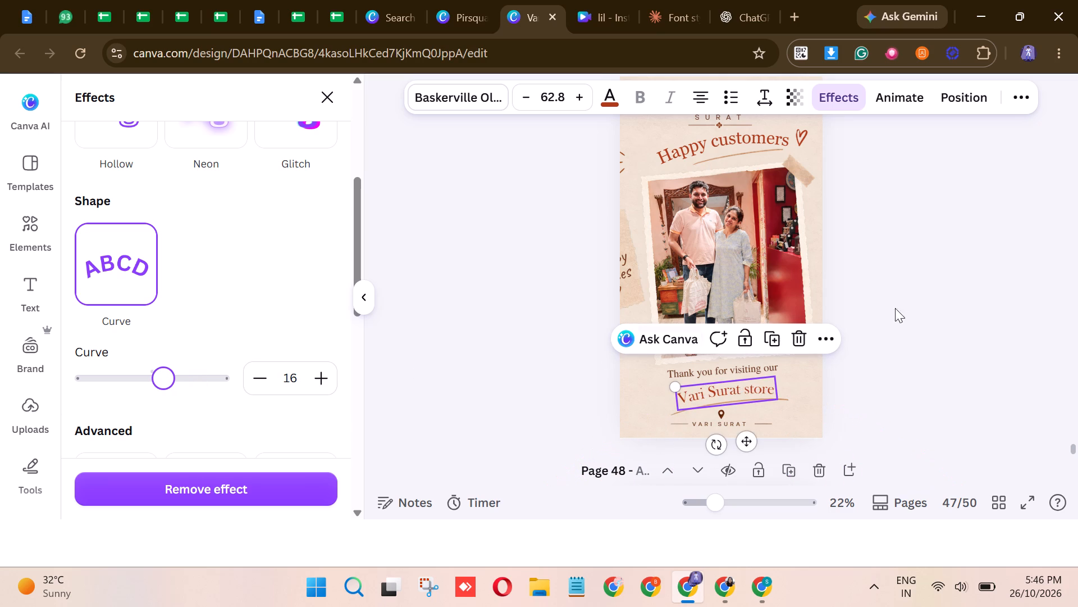
Flatten the "Happy customers" heading's arc slightly by lowering its Curve value.
left_click(767, 142)
left_click_drag(167, 378, 162, 378)
left_click(919, 230)
left_click(921, 229)
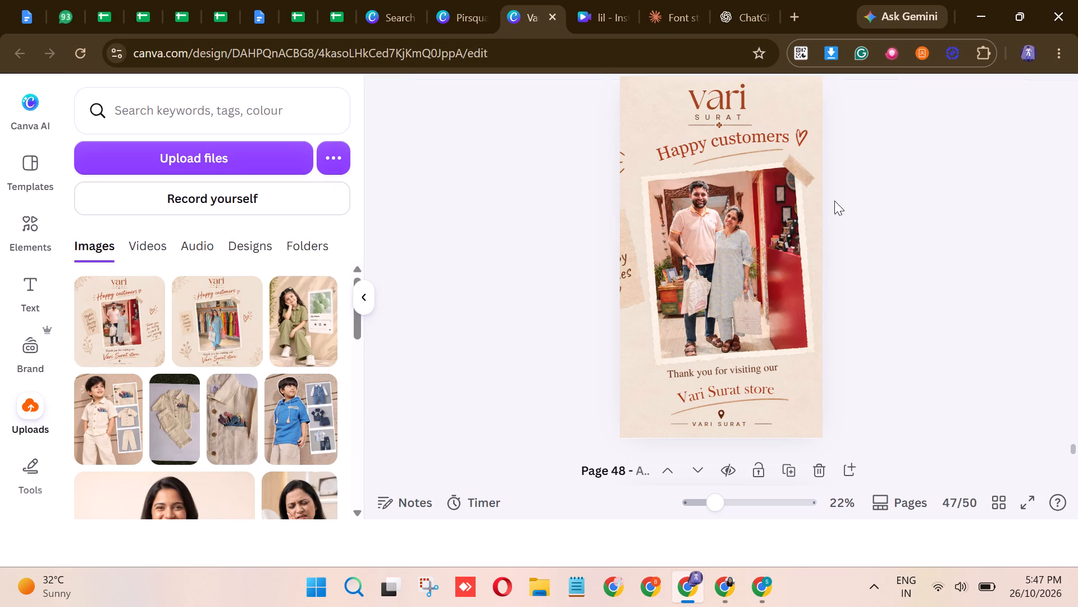
Shift the heading's underline stroke slightly toward the start of the "Happy customers" text.
left_click(707, 160)
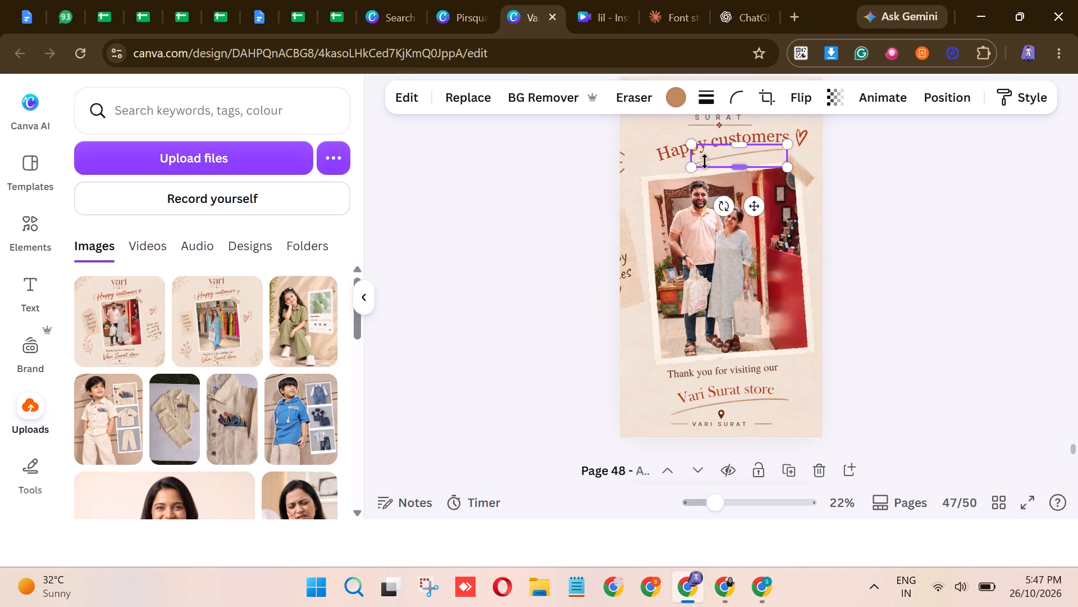
left_click(925, 161)
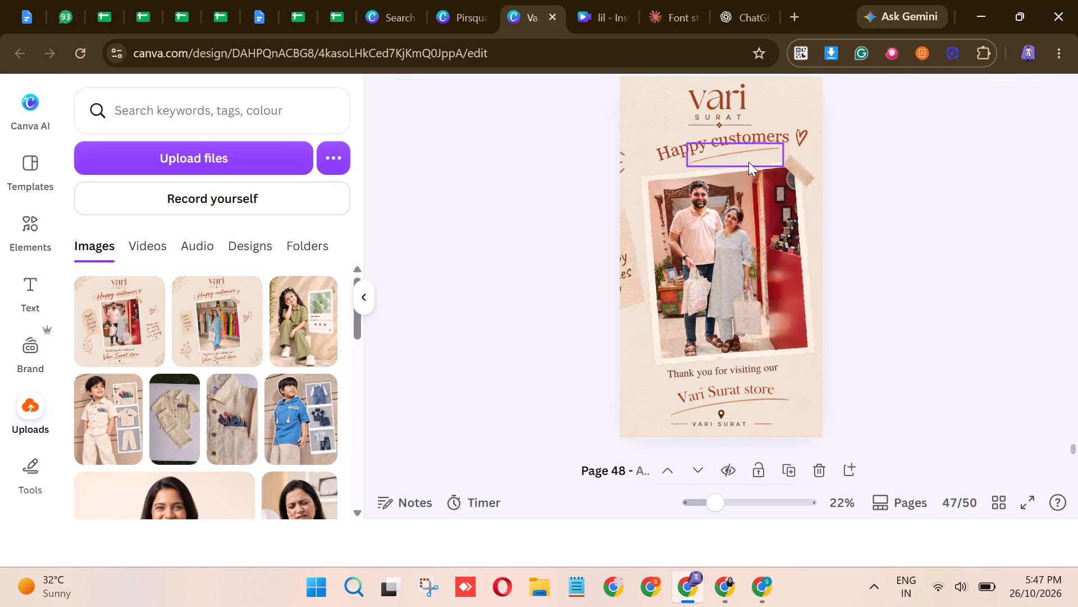
scroll(898, 187, "down", 1)
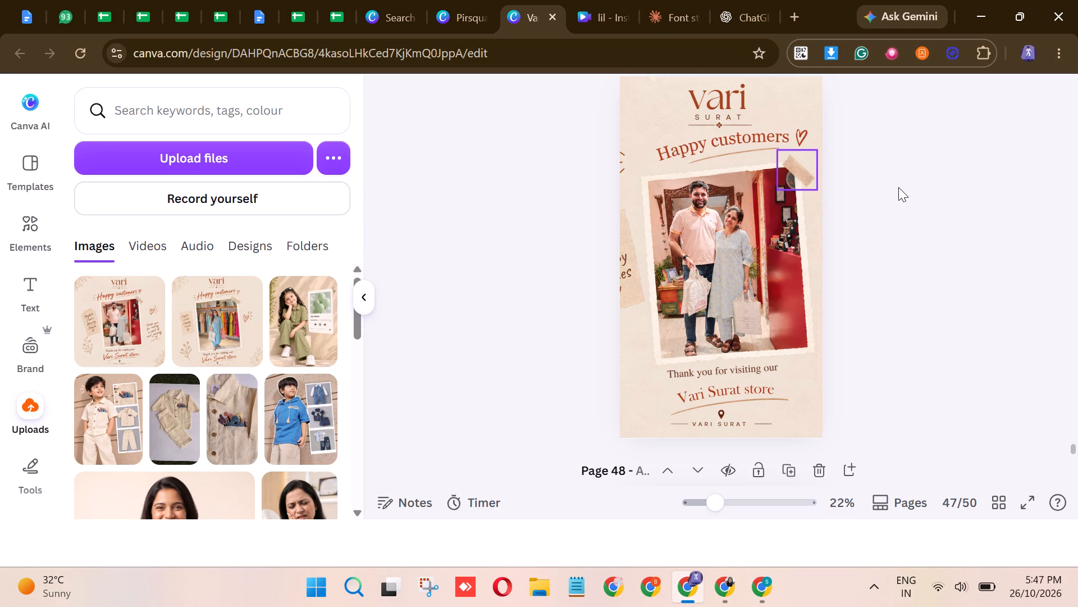
scroll(895, 198, "up", 1)
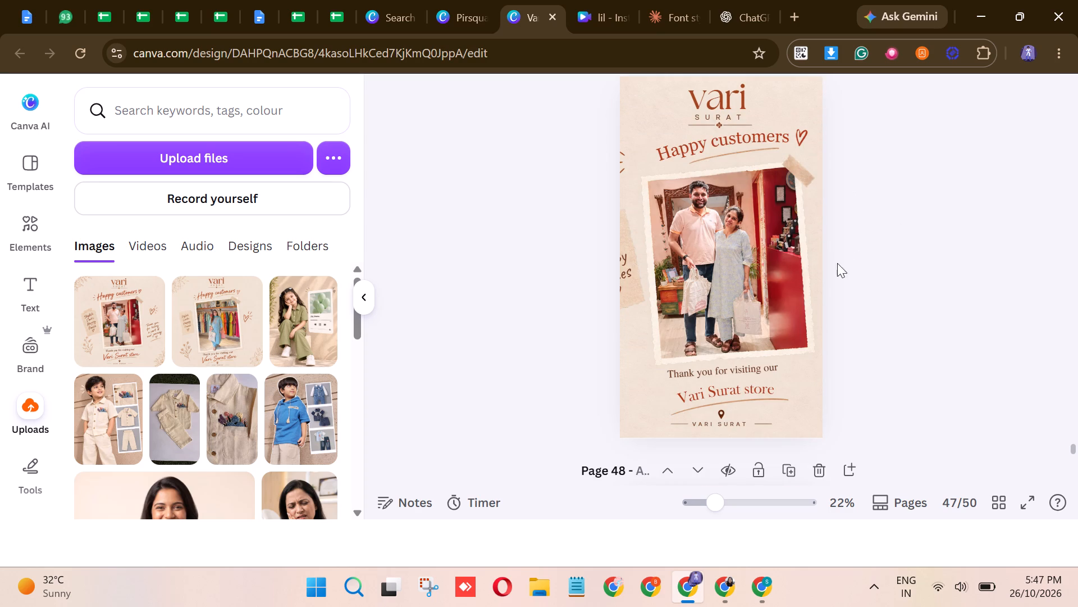
Delete the cut-off handwritten note and the small element below it from the torn paper at the page's left edge.
right_click_drag(676, 267, 621, 262)
left_click(569, 263)
left_click(625, 290)
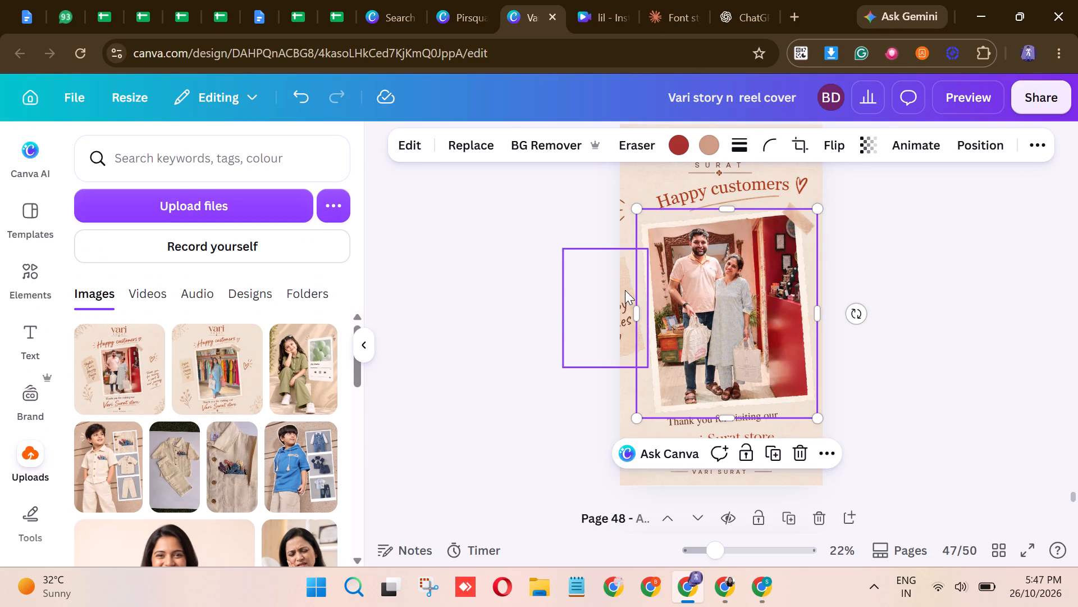
left_click(626, 309)
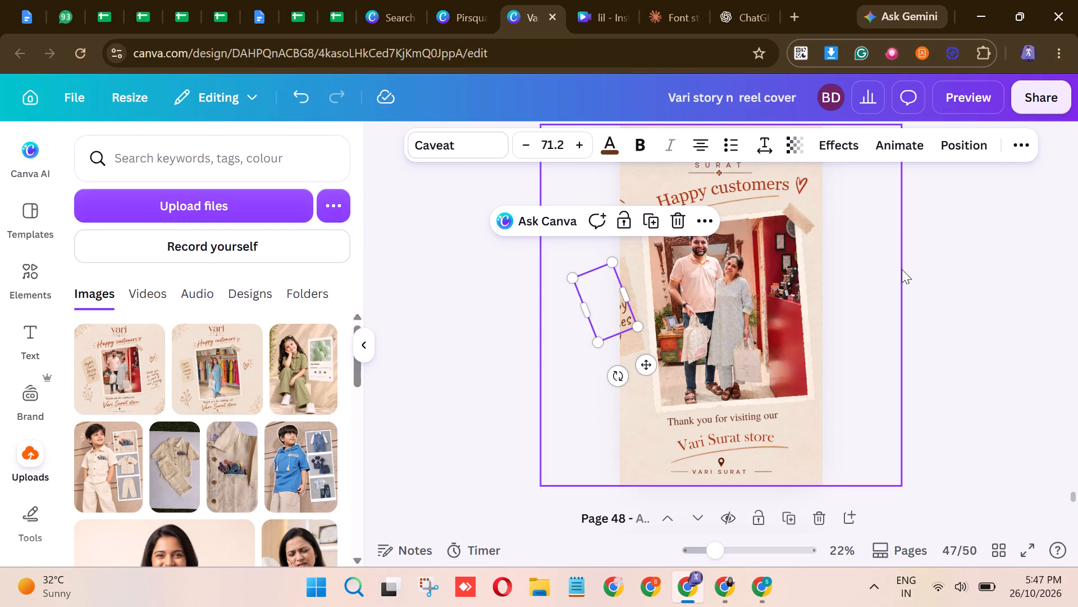
key("Delete")
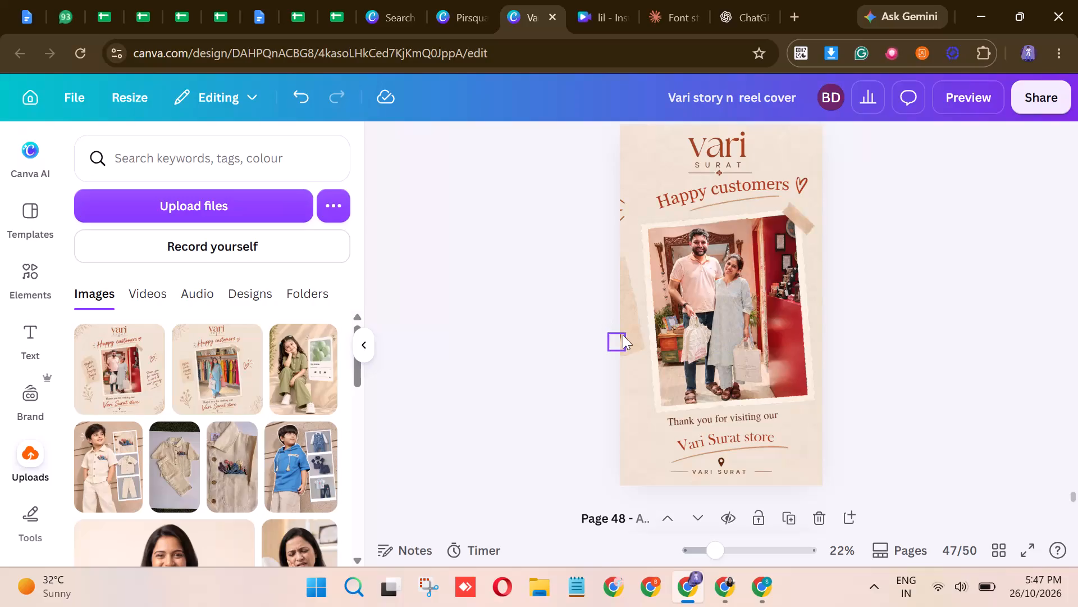
left_click(623, 335)
key("Delete")
left_click(896, 260)
left_click(888, 371)
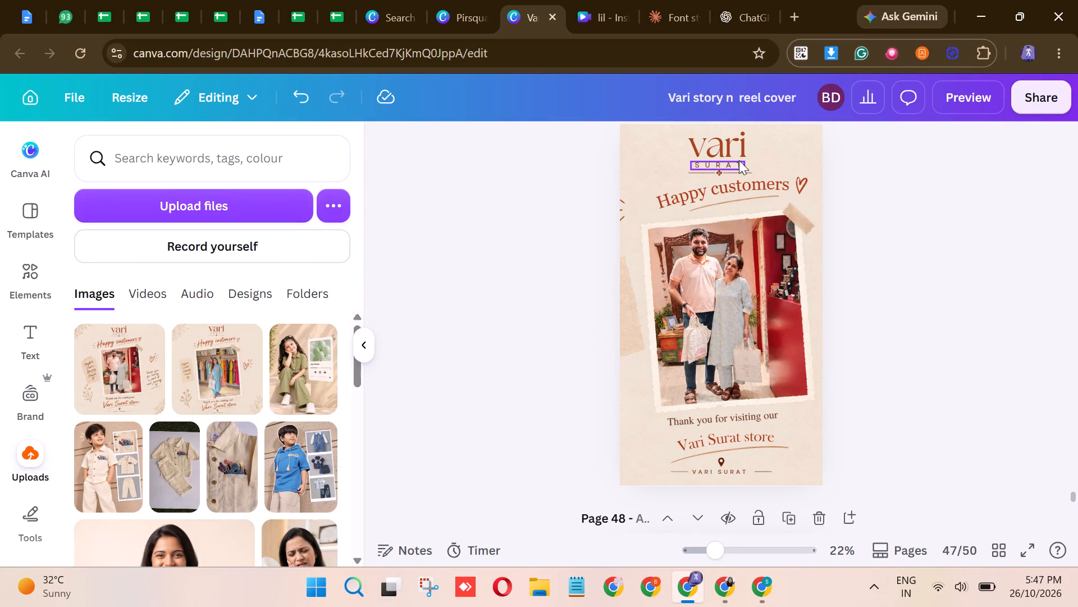
Open the SURAT text under the Vari logo for editing and place the text cursor before the S.
left_click(734, 160)
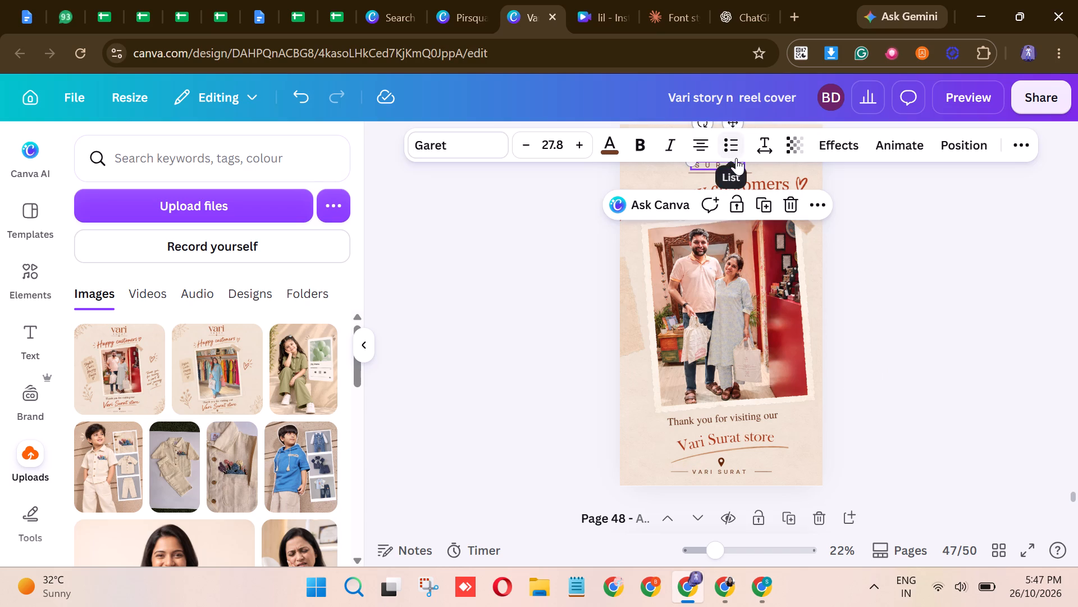
scroll(903, 266, "up", 5)
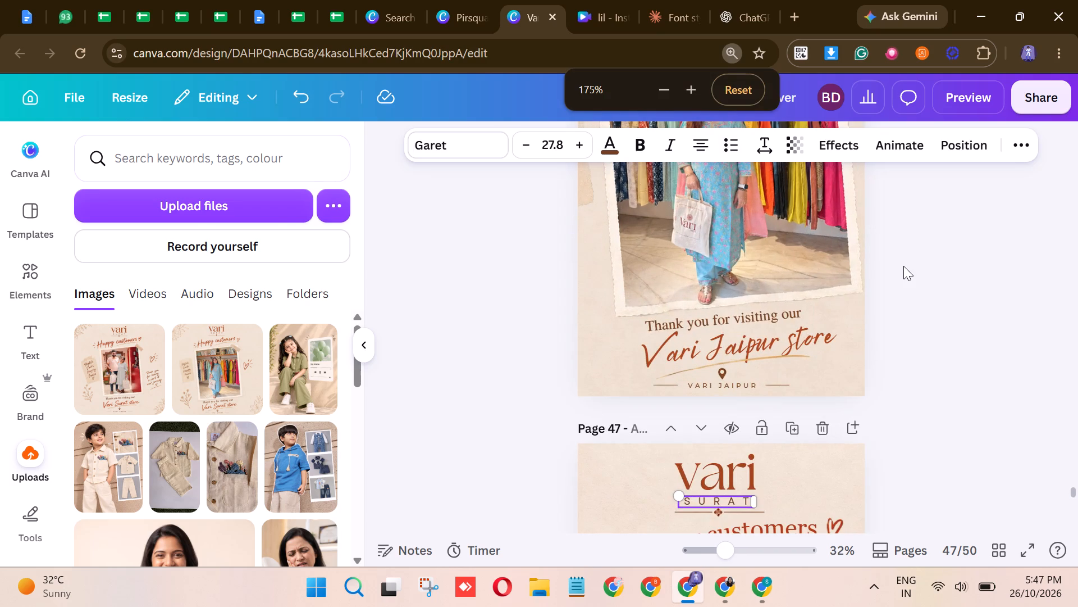
scroll(903, 266, "down", 1)
scroll(880, 315, "down", 2, "ctrl")
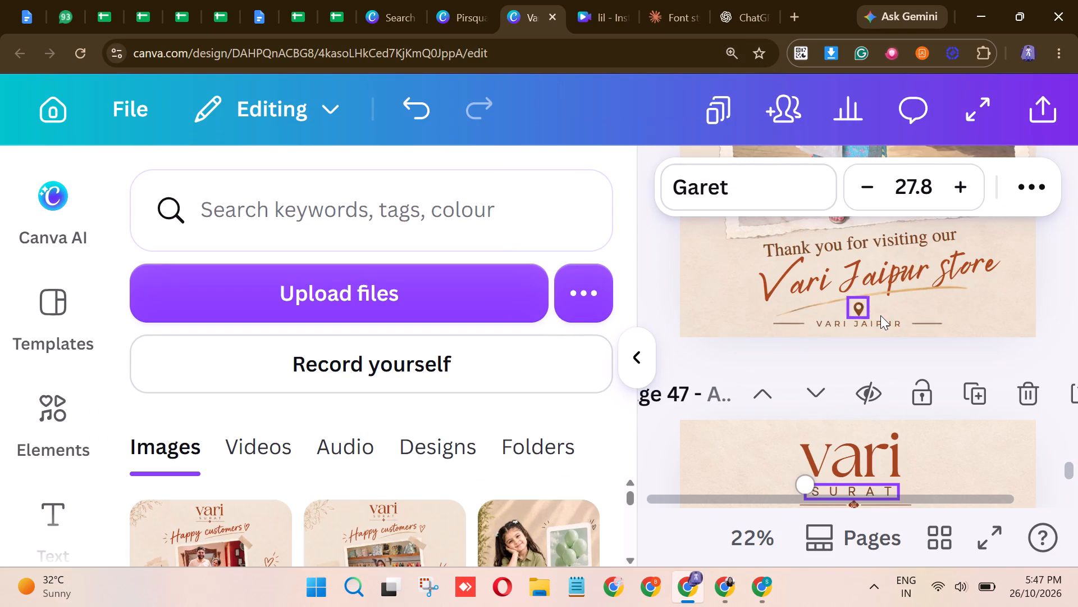
scroll(561, 295, "down", 1, "ctrl")
scroll(583, 201, "down", 1, "ctrl")
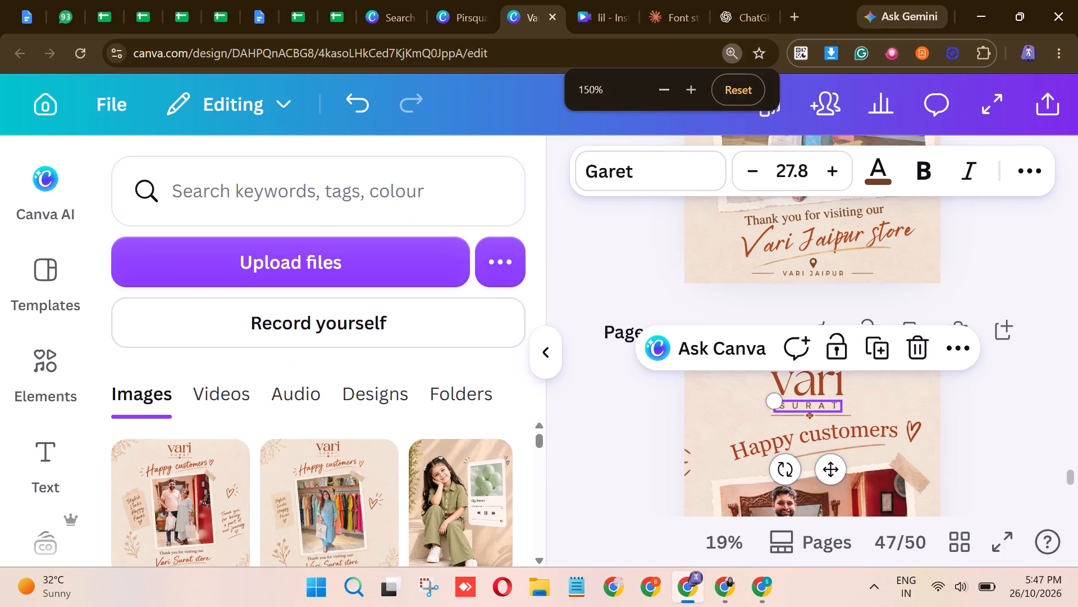
scroll(478, 204, "down", 2, "ctrl")
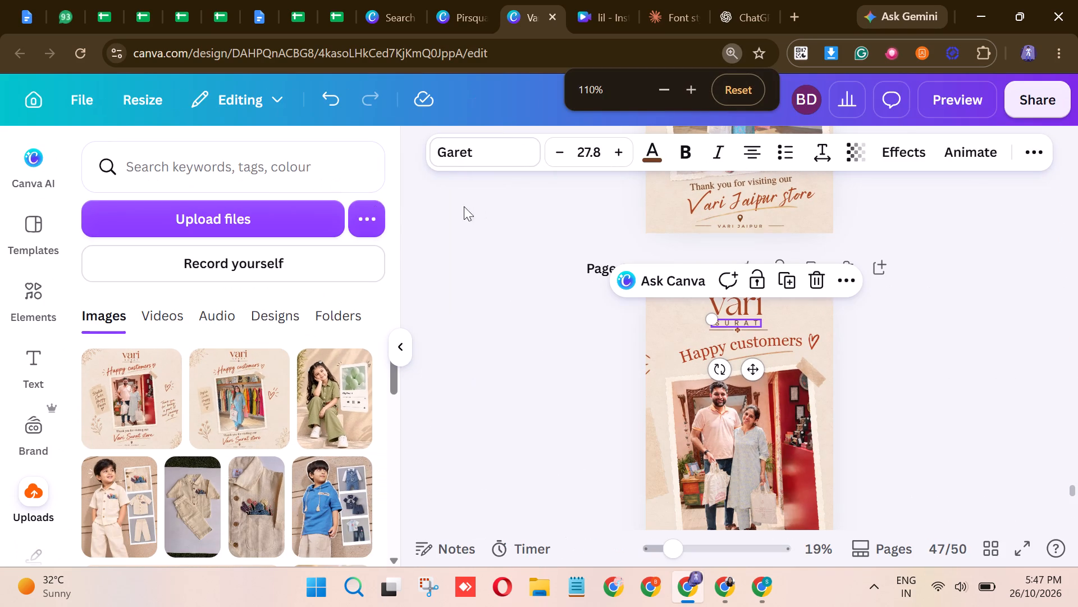
scroll(375, 206, "down", 1, "ctrl")
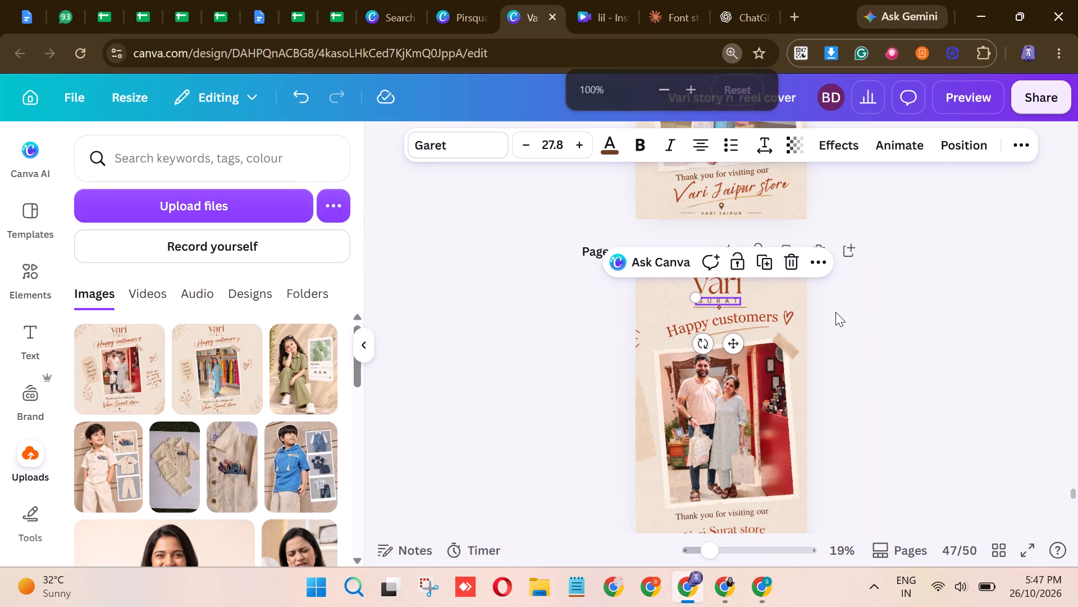
scroll(835, 312, "up", 6, "ctrl")
left_click(670, 279)
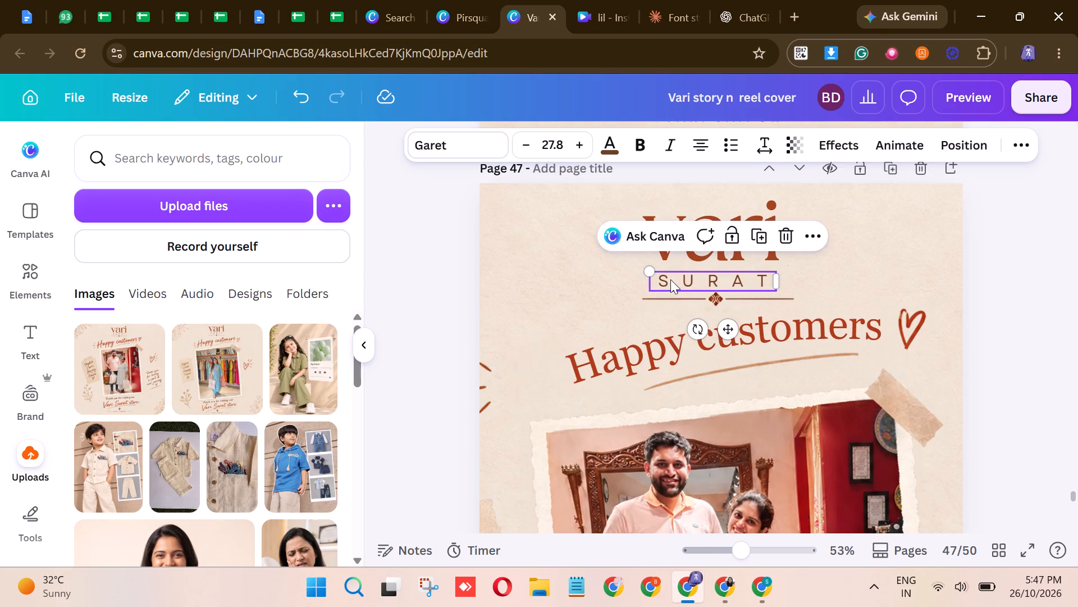
left_click(669, 285)
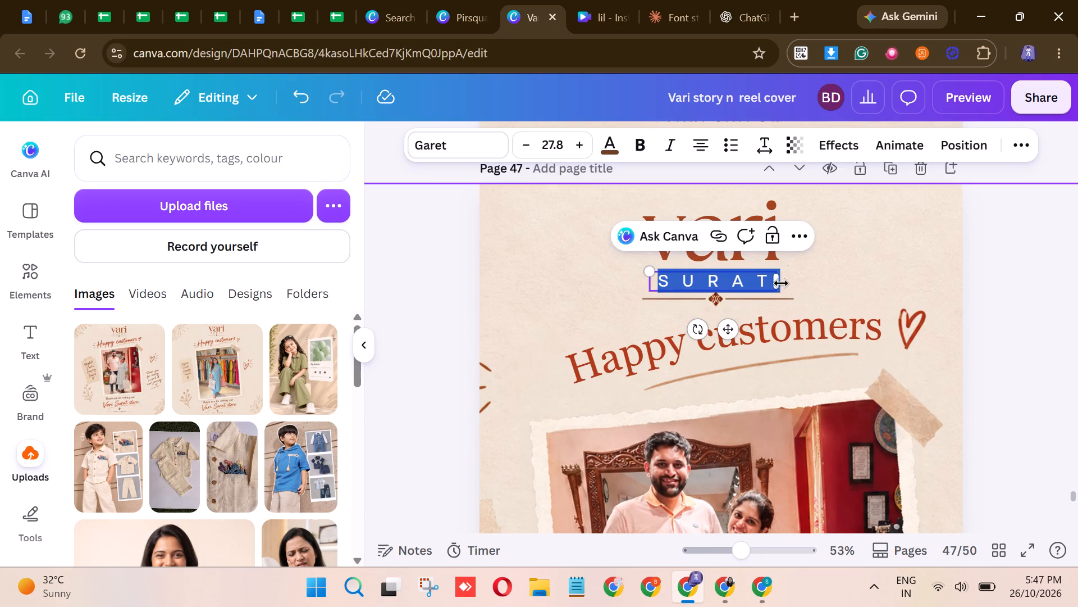
left_click(752, 277)
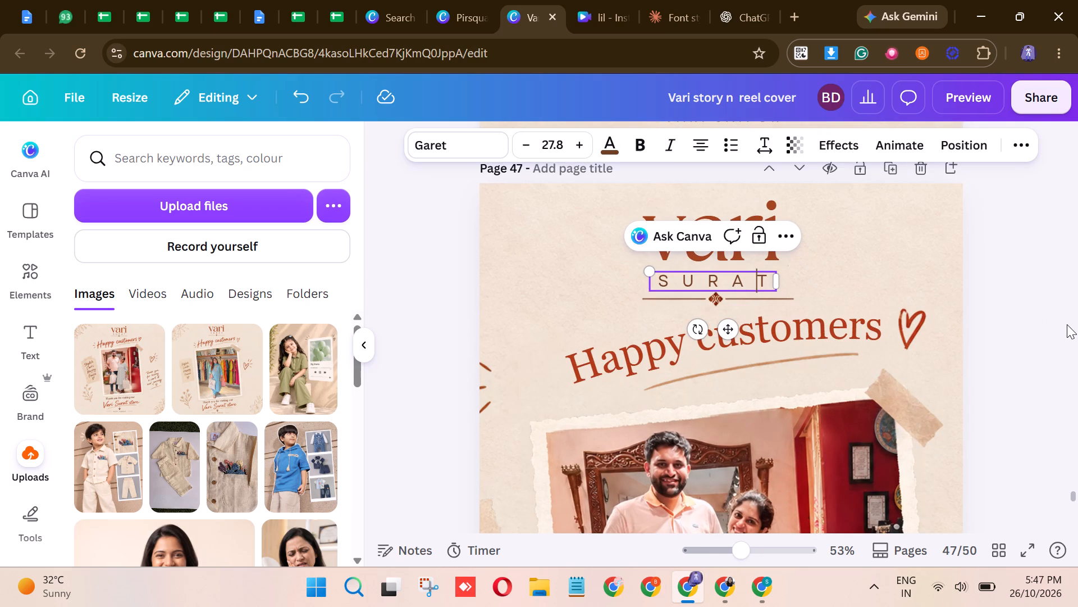
key("Left")
key("Left")
key("Left")
key("Left")
key("Right")
key("Left")
Replace SURAT under the Vari logo on page 47 with the word JAIPUR copied from under page 46's logo.
key("Right")
scroll(1019, 309, "down", 4, "ctrl")
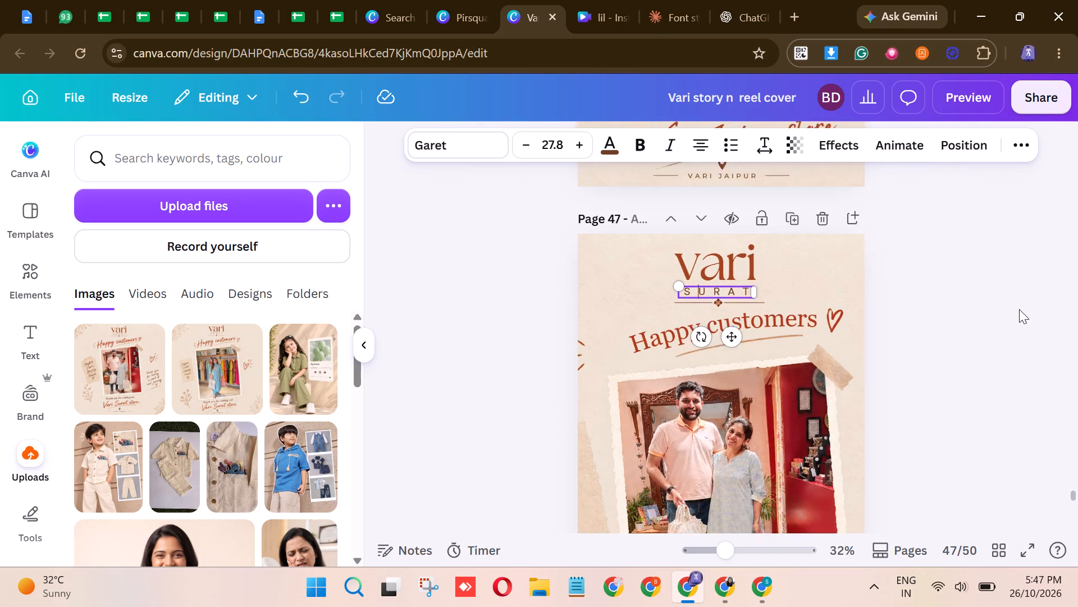
scroll(1019, 309, "down", 1, "ctrl")
left_click(975, 306)
scroll(933, 314, "up", 2)
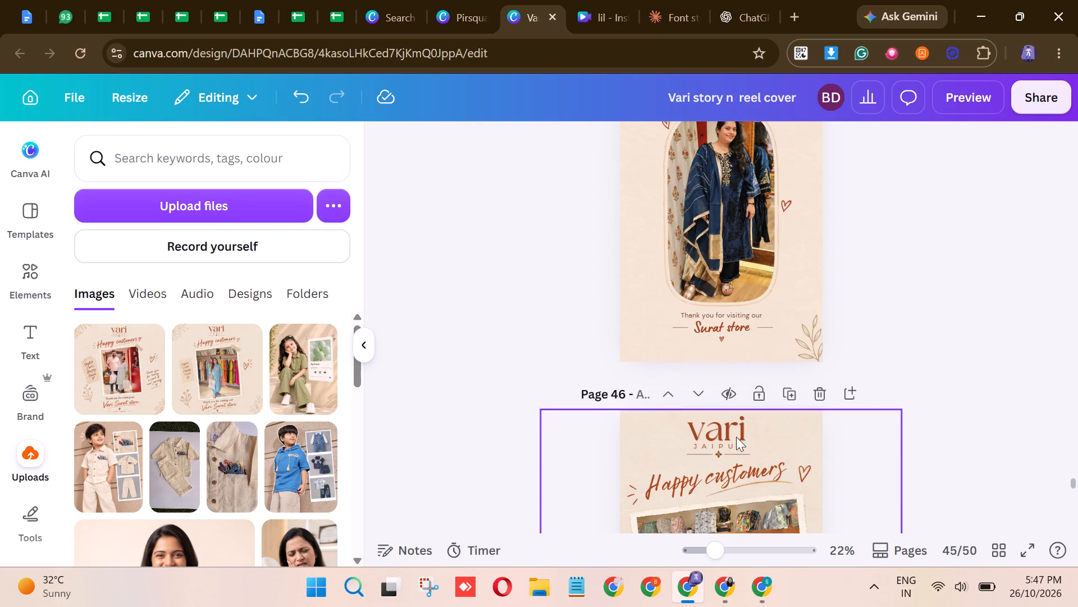
left_click(715, 447)
double_click(715, 445)
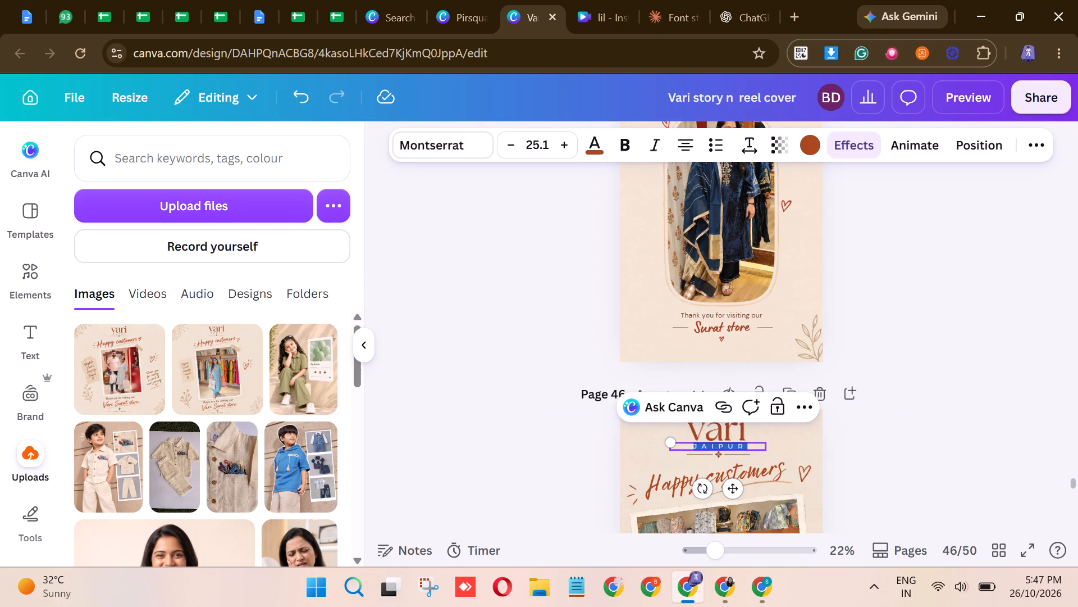
key("ctrl+c")
left_click(954, 438)
scroll(871, 442, "down", 1)
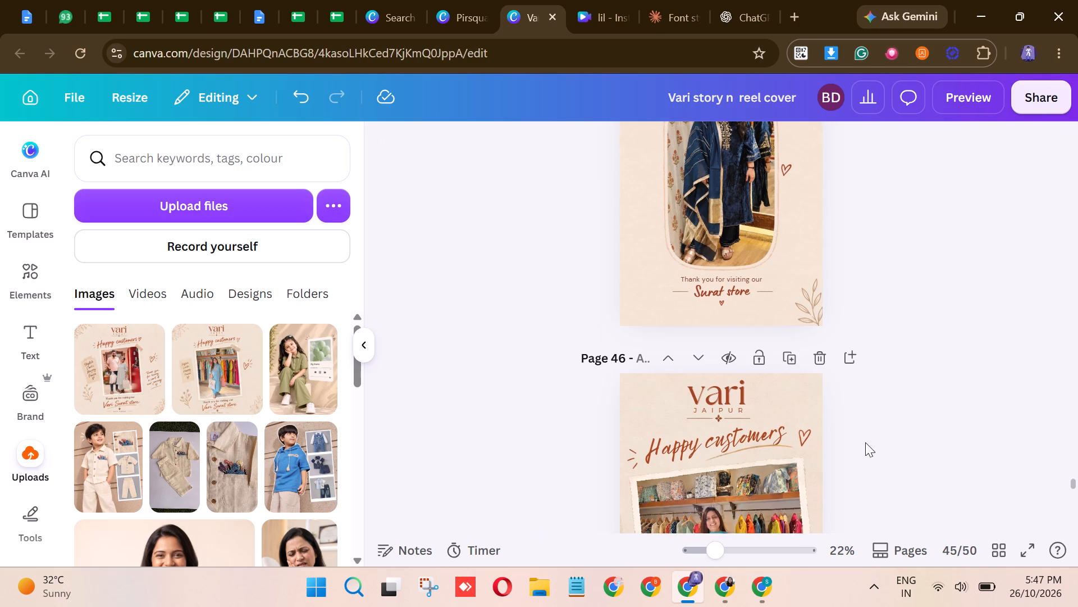
scroll(865, 442, "down", 4)
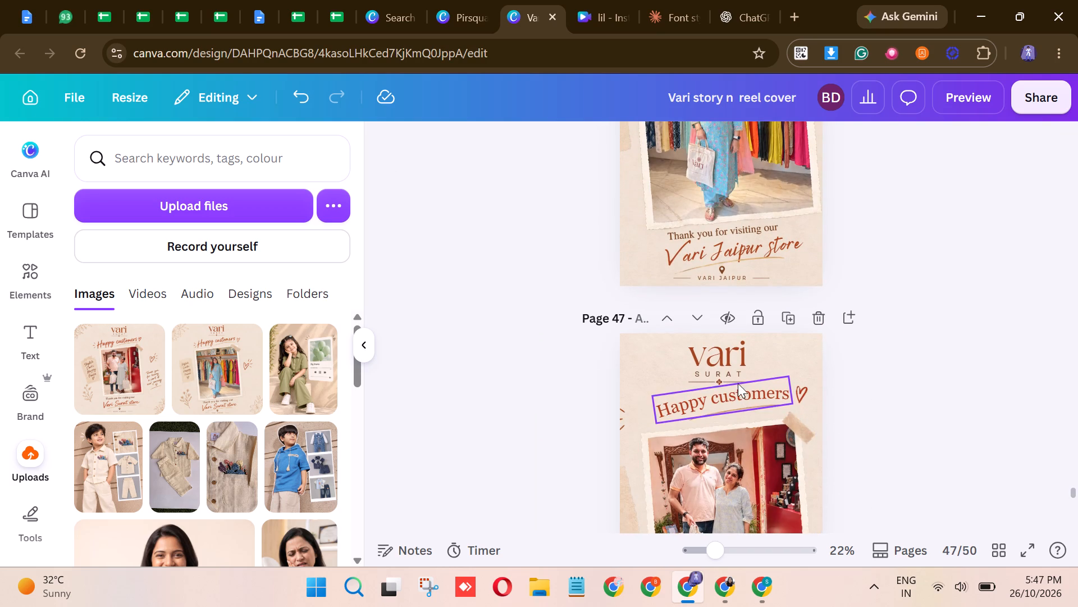
double_click(734, 373)
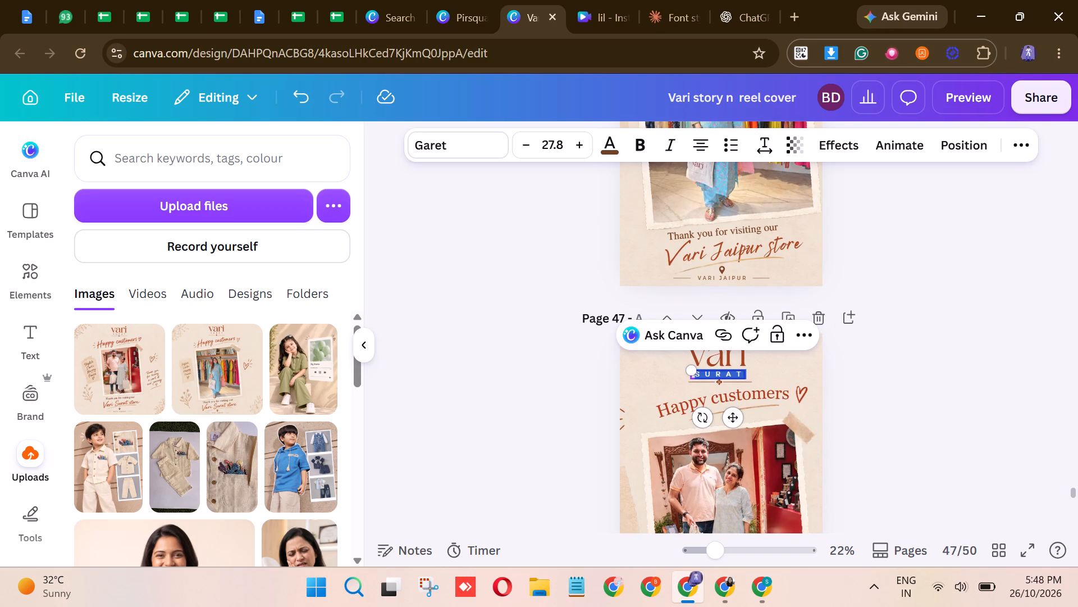
key("ctrl+v")
left_click(865, 372)
Widen the JAIPUR text box under the page 47 logo to about 341.
left_click(743, 378)
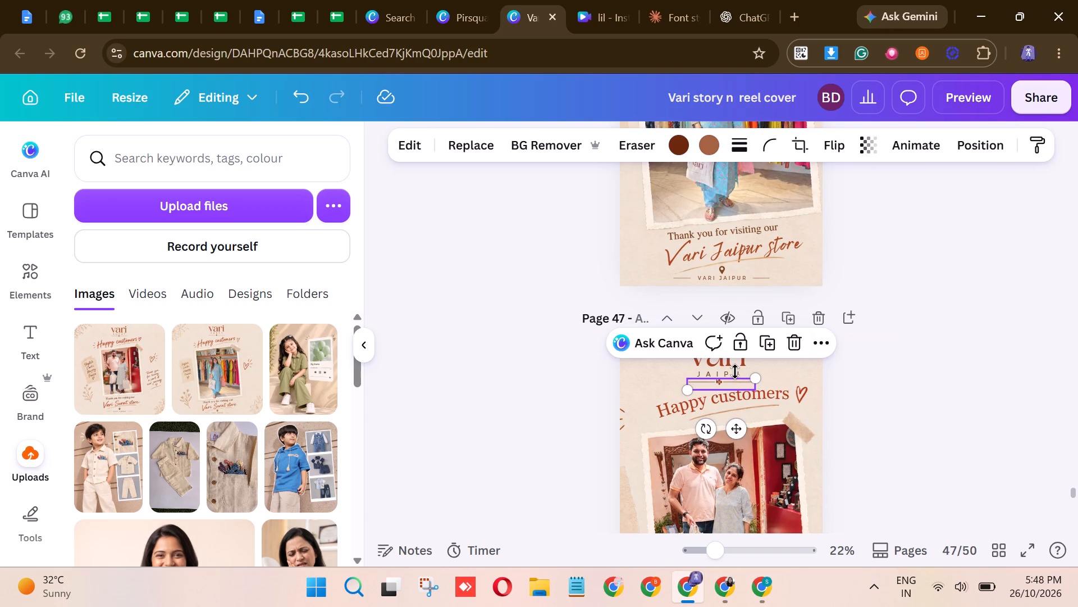
left_click(738, 369)
left_click_drag(745, 375, 753, 375)
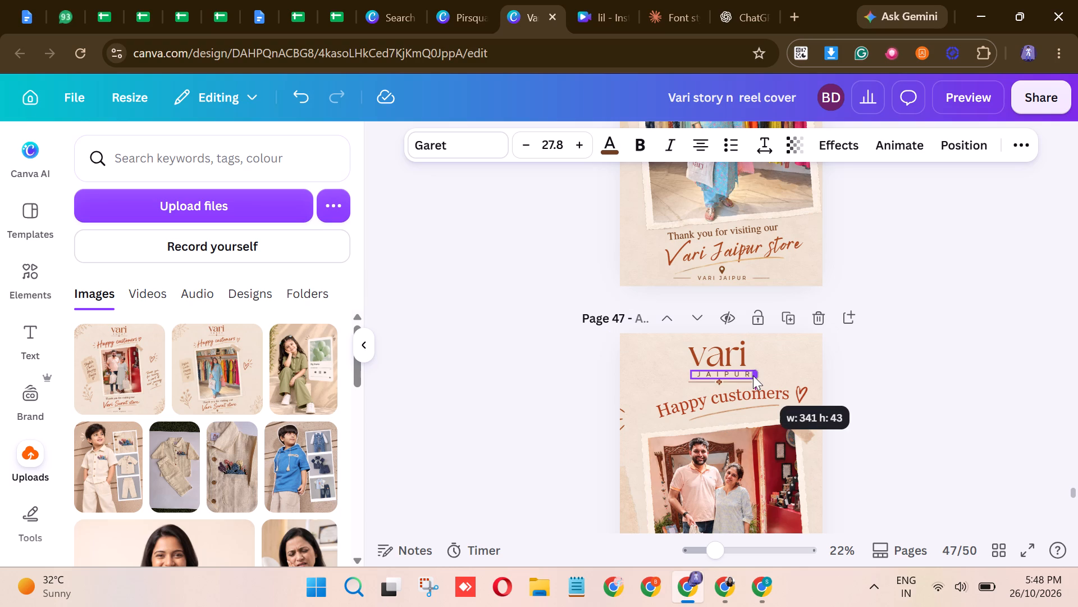
left_click_drag(753, 375, 752, 375)
left_click(866, 347)
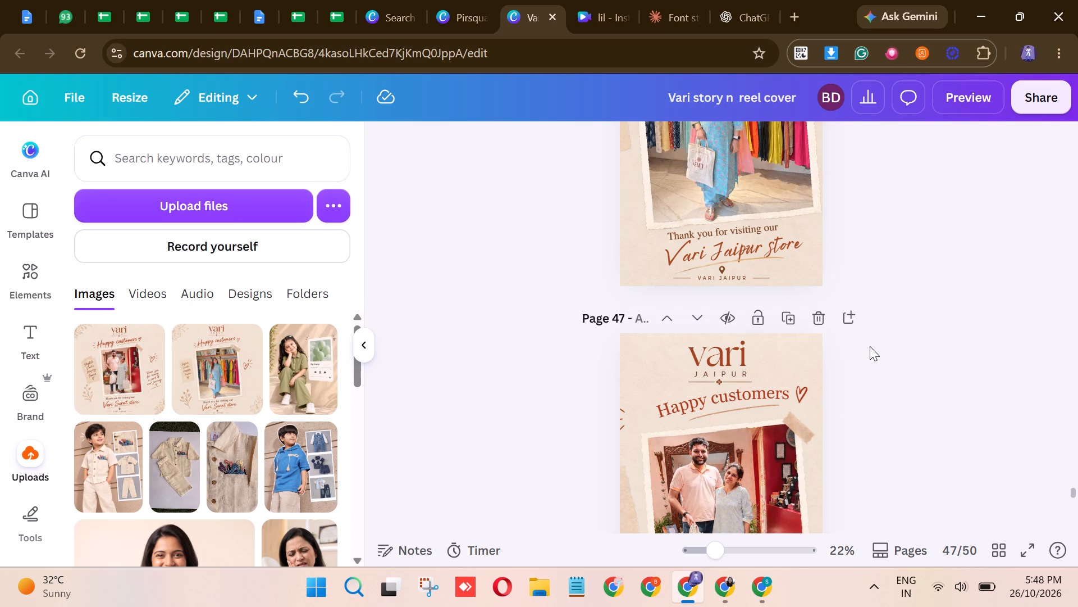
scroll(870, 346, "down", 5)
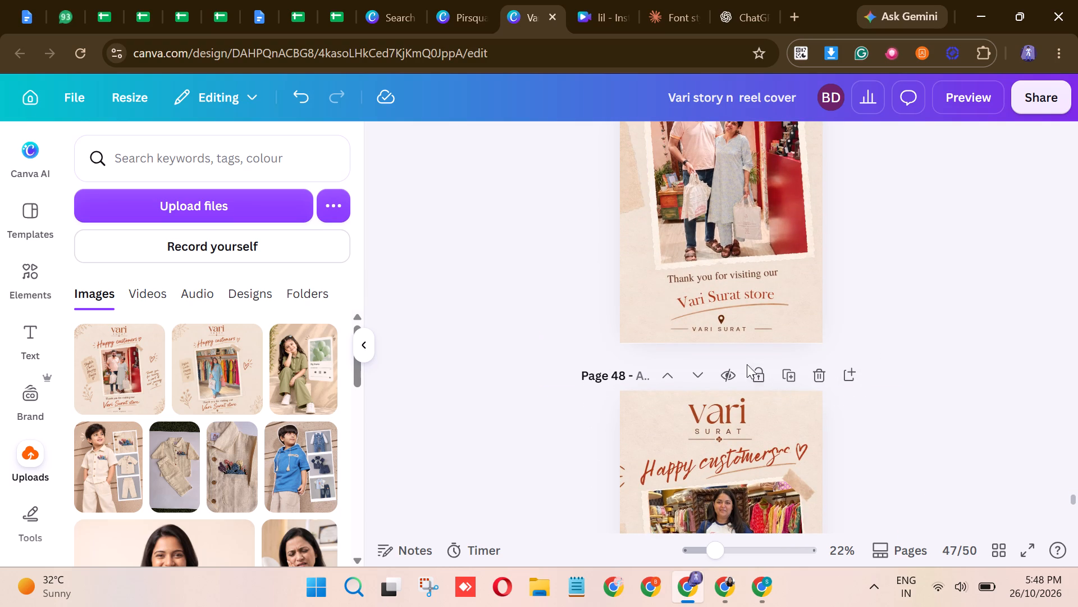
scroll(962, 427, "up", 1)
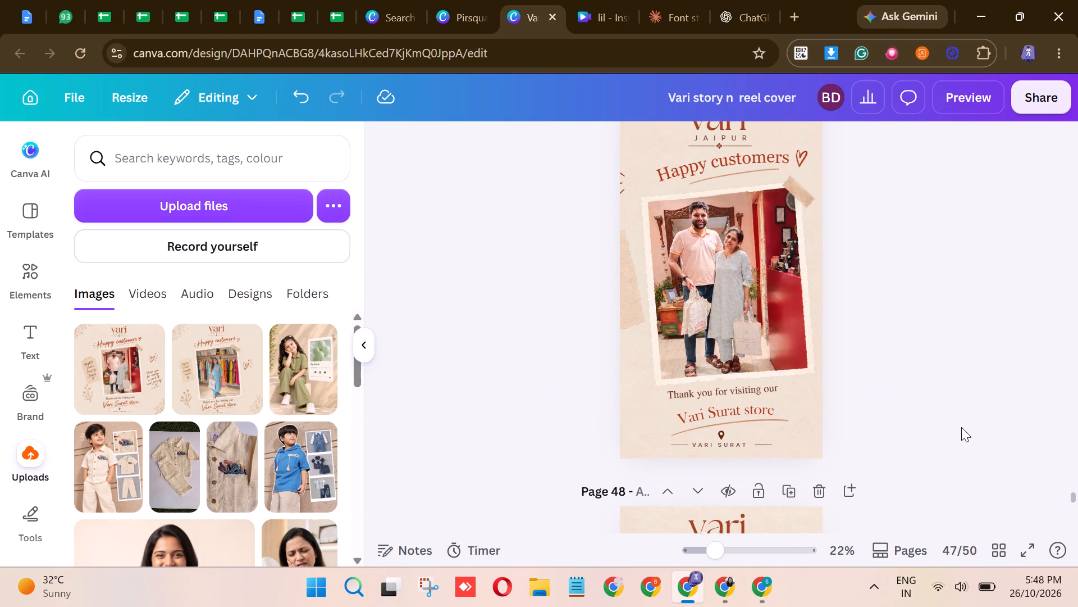
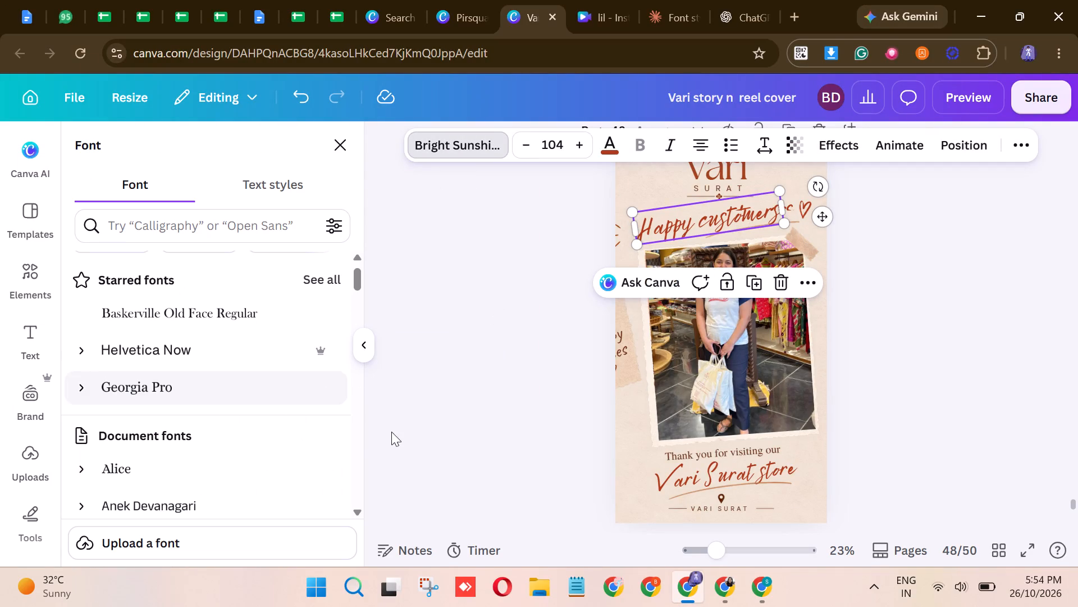
Try the Helvetica Now, Georgia Pro and Aparajita fonts in turn on the "Happy customers" heading.
left_click(171, 365)
left_click(175, 392)
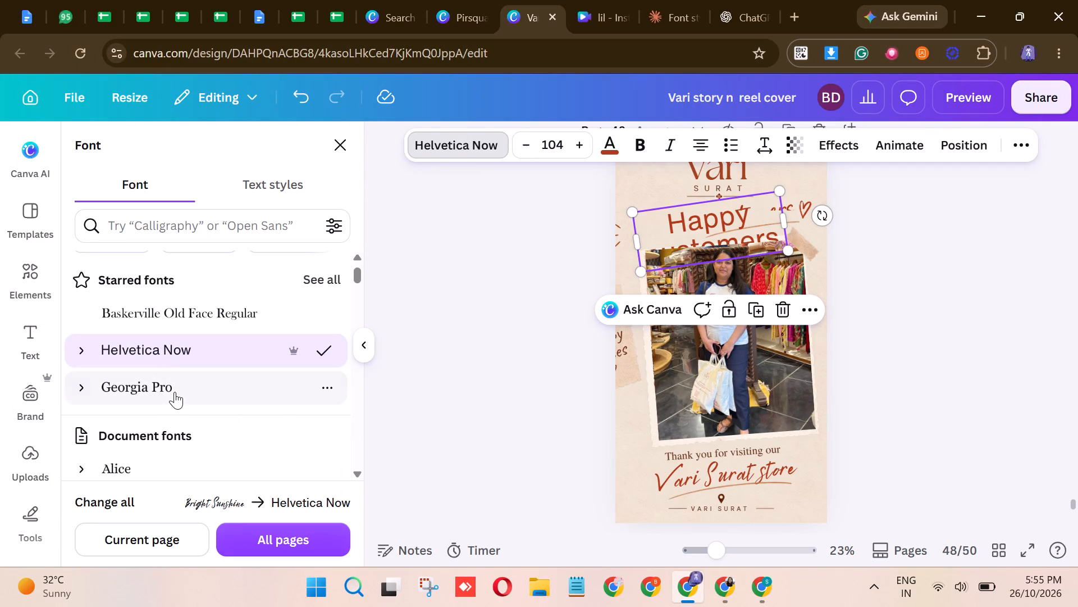
scroll(175, 392, "down", 2)
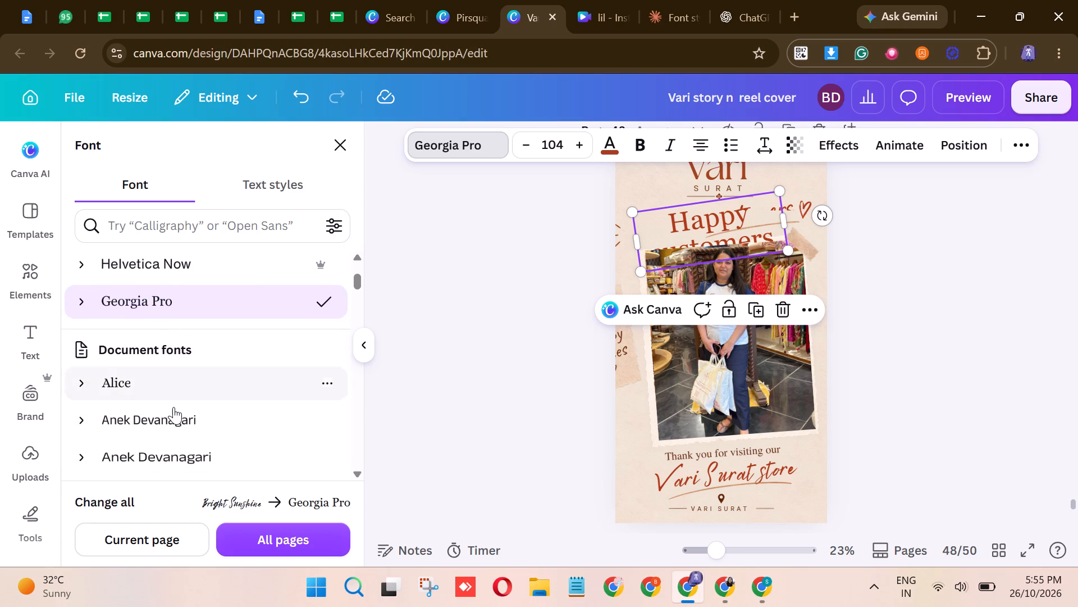
scroll(173, 411, "down", 1)
left_click(170, 339)
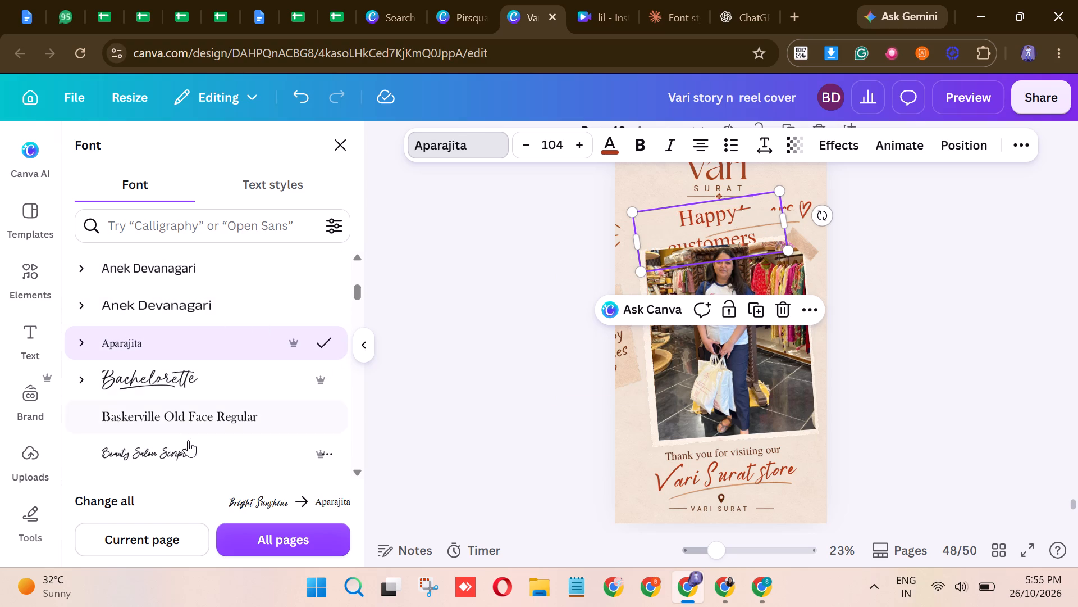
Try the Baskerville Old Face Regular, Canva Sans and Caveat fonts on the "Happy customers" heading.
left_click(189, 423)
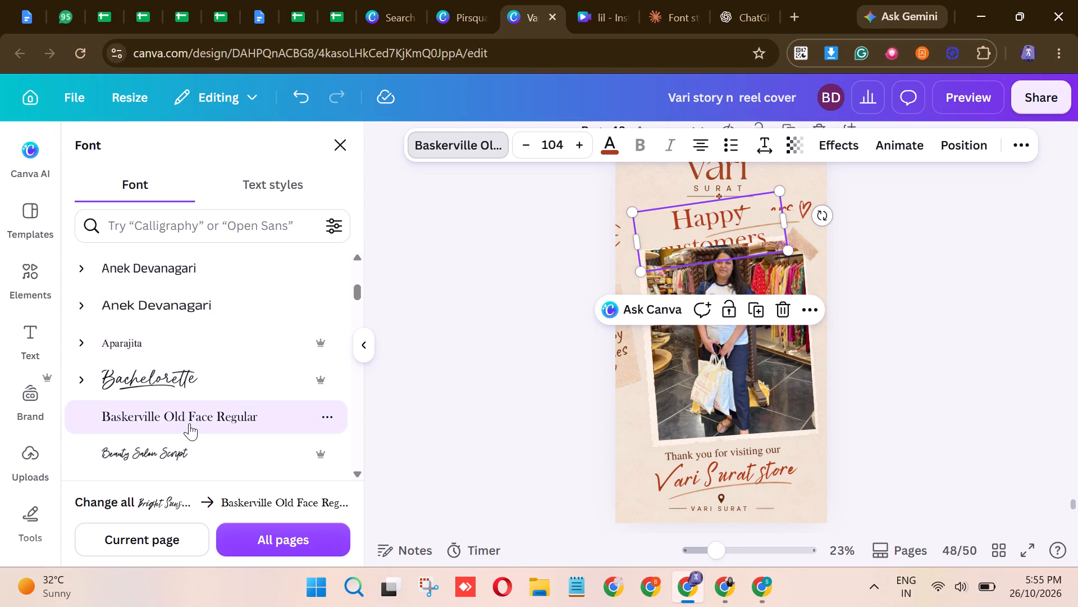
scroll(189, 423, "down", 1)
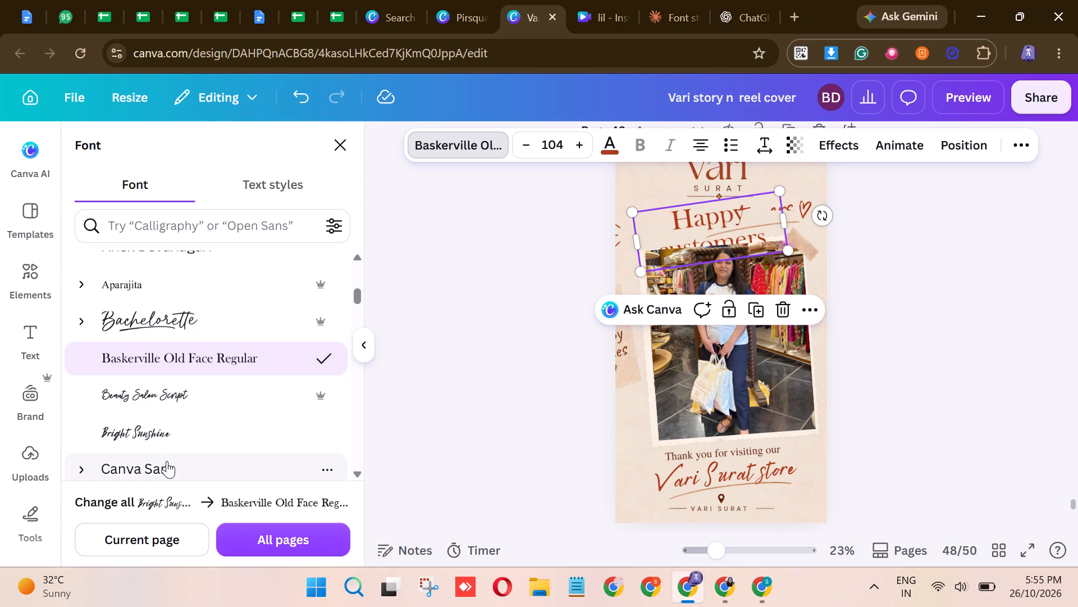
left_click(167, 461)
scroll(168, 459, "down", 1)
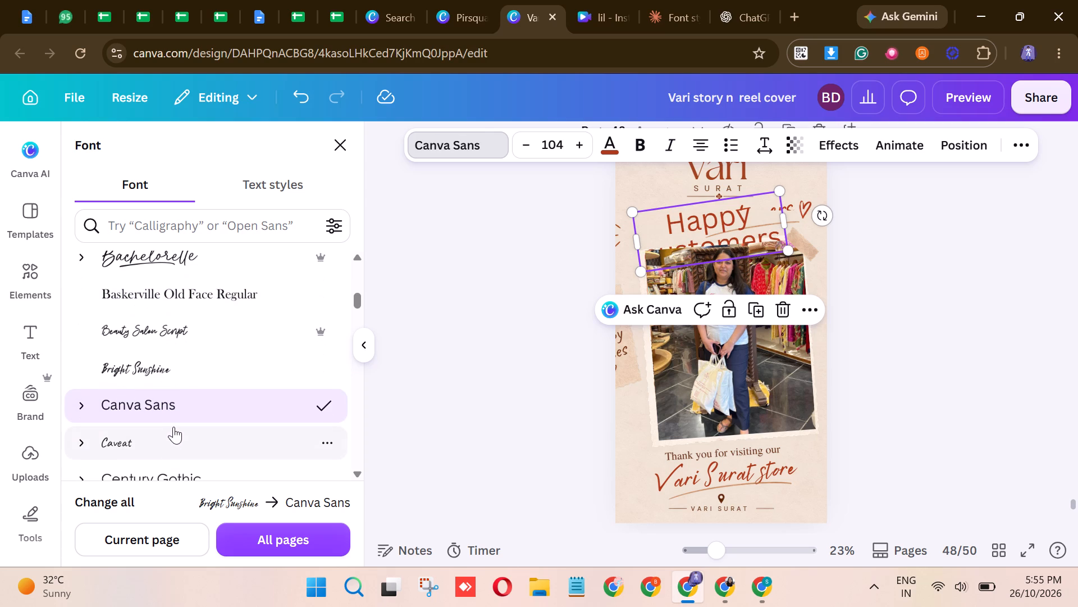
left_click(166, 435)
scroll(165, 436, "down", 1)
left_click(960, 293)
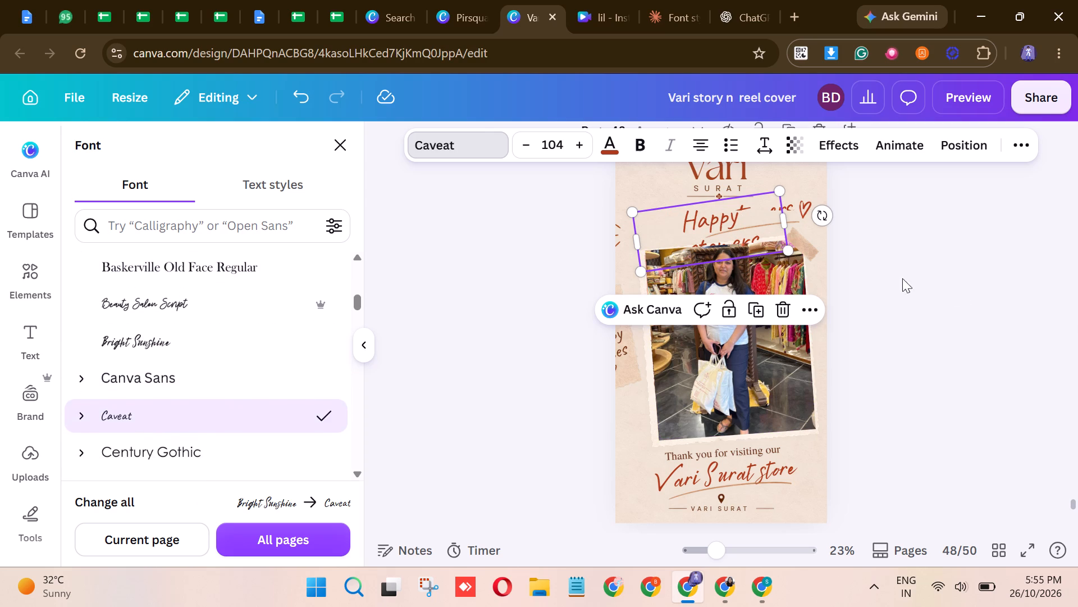
Narrow the heading's text box to uncover the two leftover lettering marks and remove them from the background with Magic Eraser.
left_click_drag(789, 229, 787, 218)
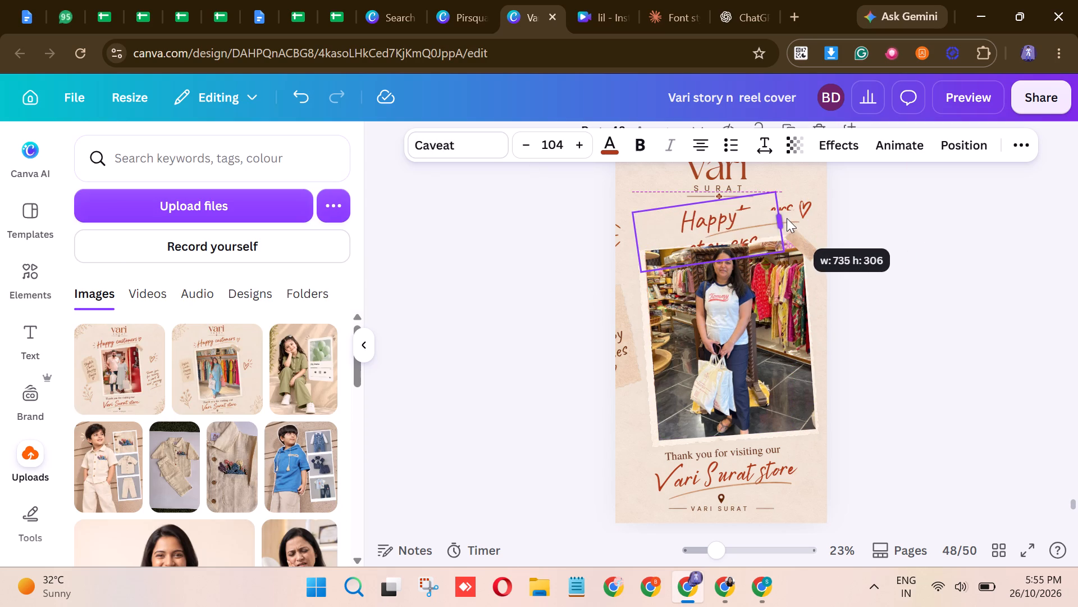
left_click_drag(787, 218, 762, 223)
left_click(779, 205)
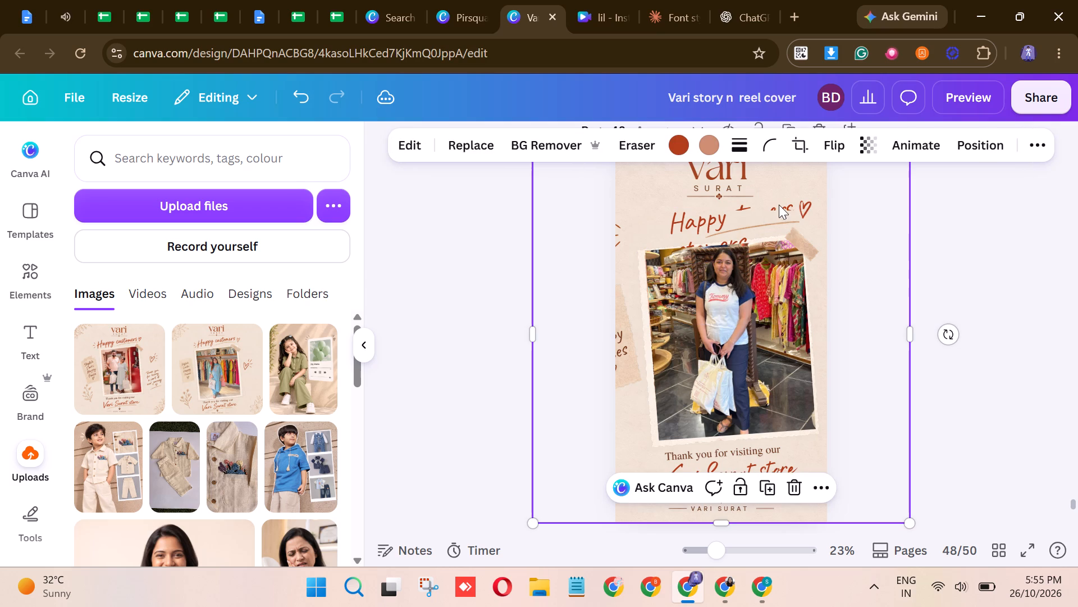
left_click(637, 138)
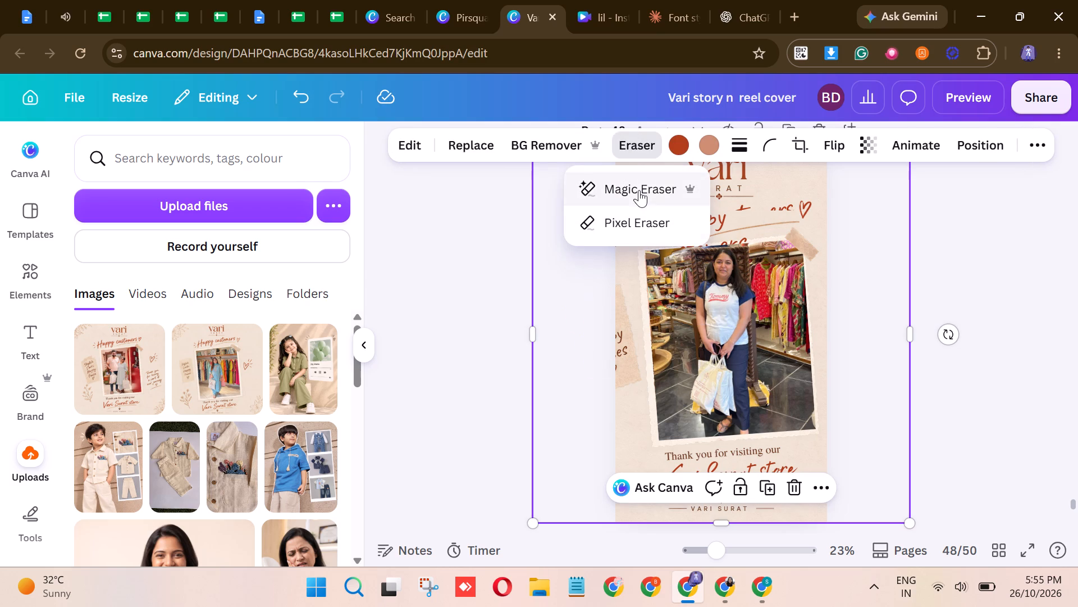
left_click(639, 190)
left_click(785, 195)
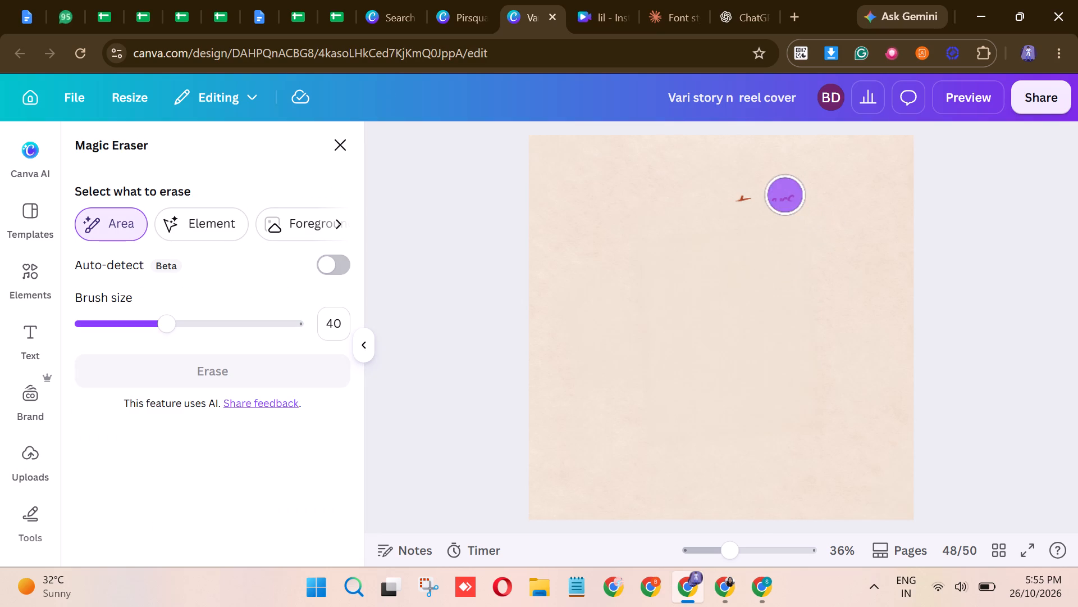
left_click(739, 192)
scroll(766, 354, "down", 5)
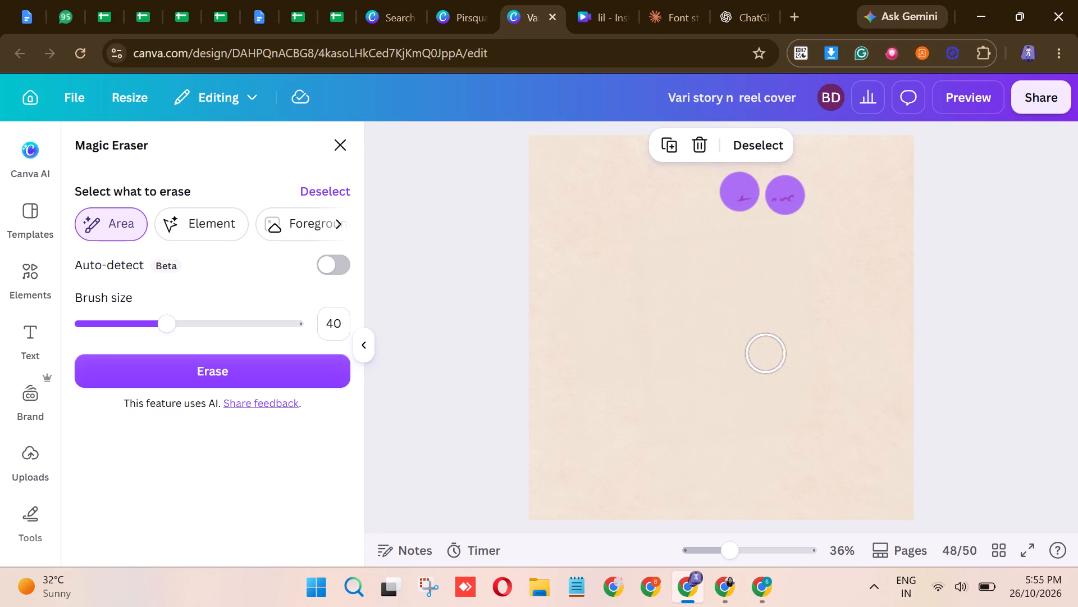
scroll(766, 354, "down", 6)
left_click(325, 374)
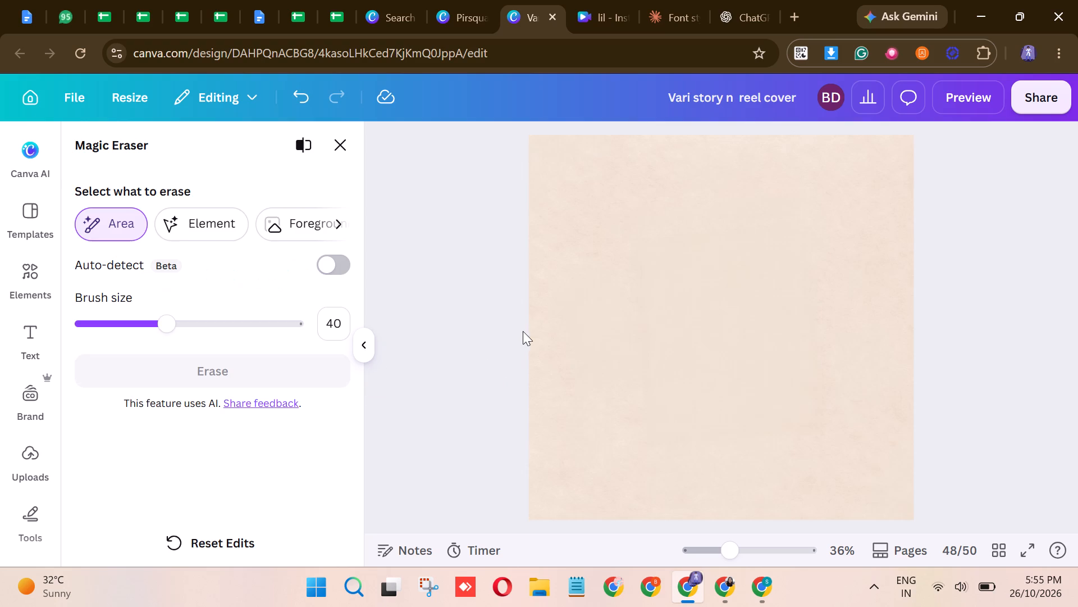
left_click(342, 150)
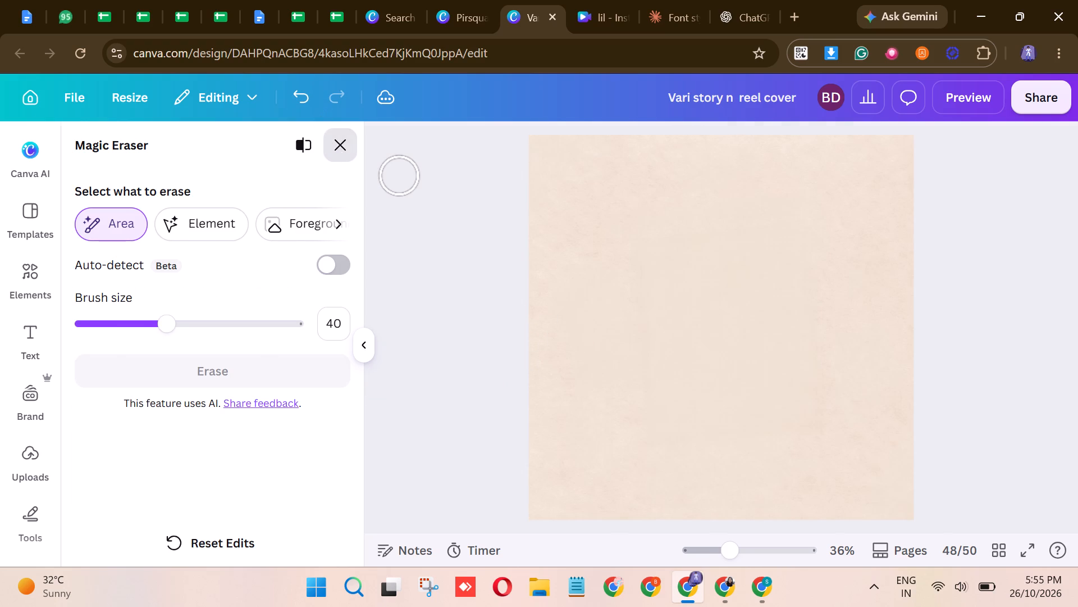
Widen the heading's text box on page 48 so "Happy customers" fits on a single line up to the heart.
scroll(675, 331, "down", 1)
scroll(712, 347, "up", 1)
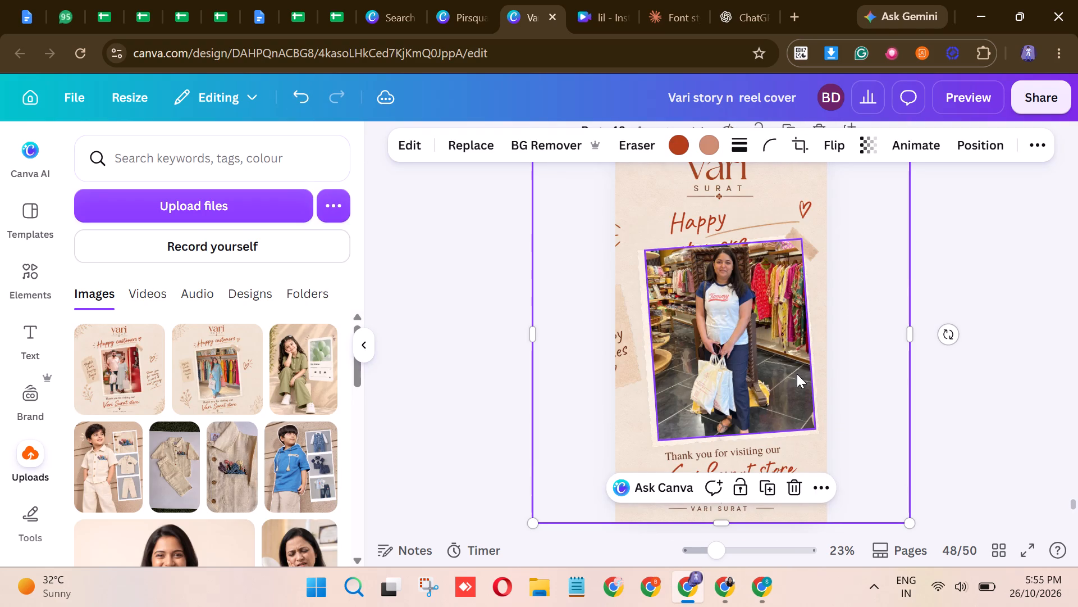
scroll(800, 388, "down", 4)
scroll(800, 388, "up", 2)
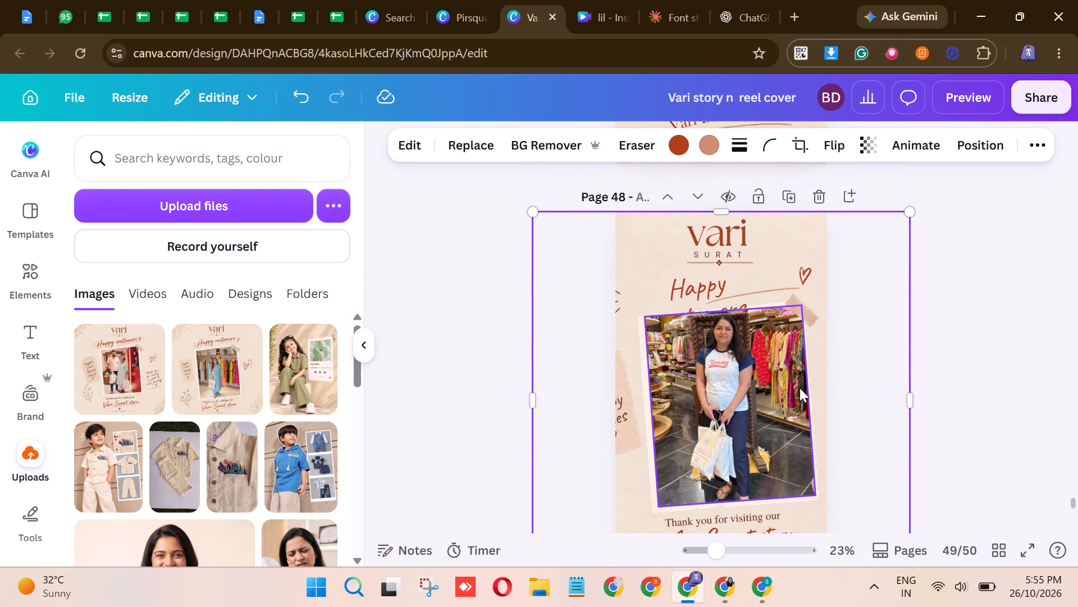
left_click(714, 304)
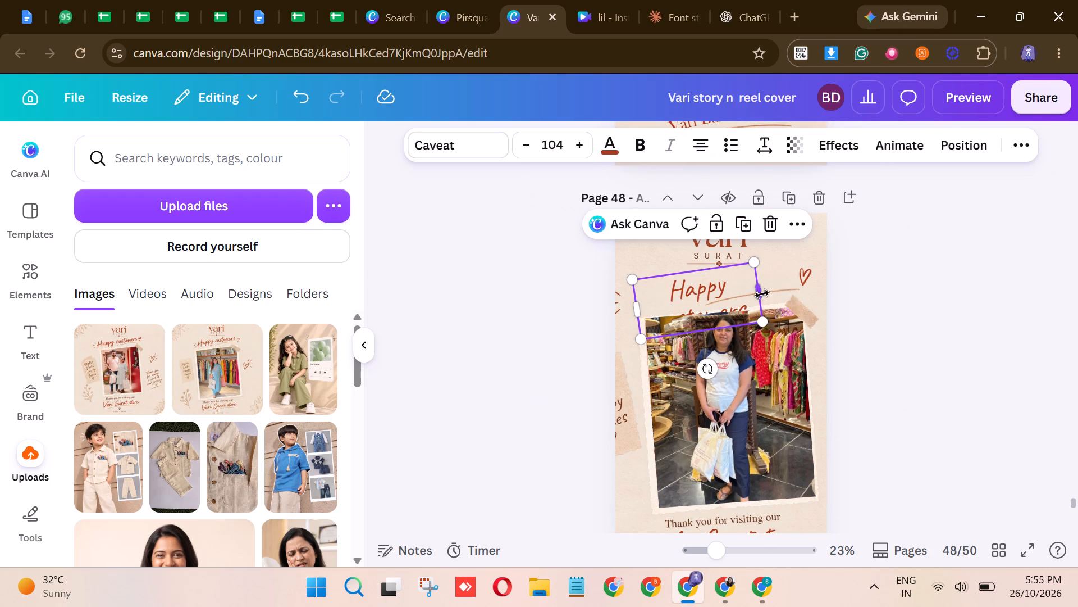
left_click_drag(762, 295, 802, 270)
left_click(922, 272)
Try the Century Gothic and Cinzel fonts on page 48's "Happy customers" heading.
scroll(922, 272, "up", 2)
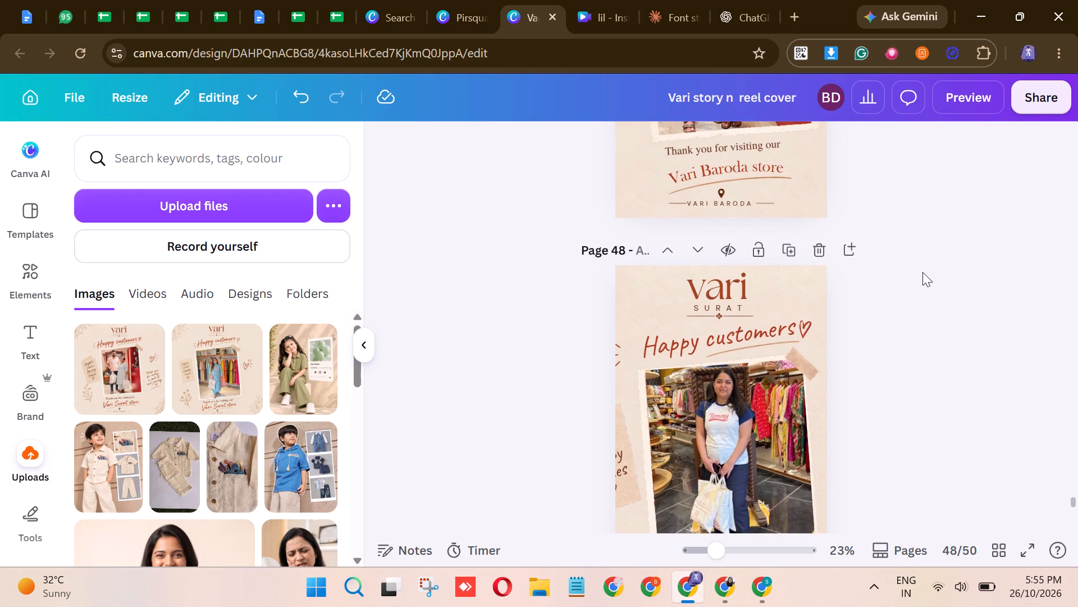
scroll(922, 272, "up", 1)
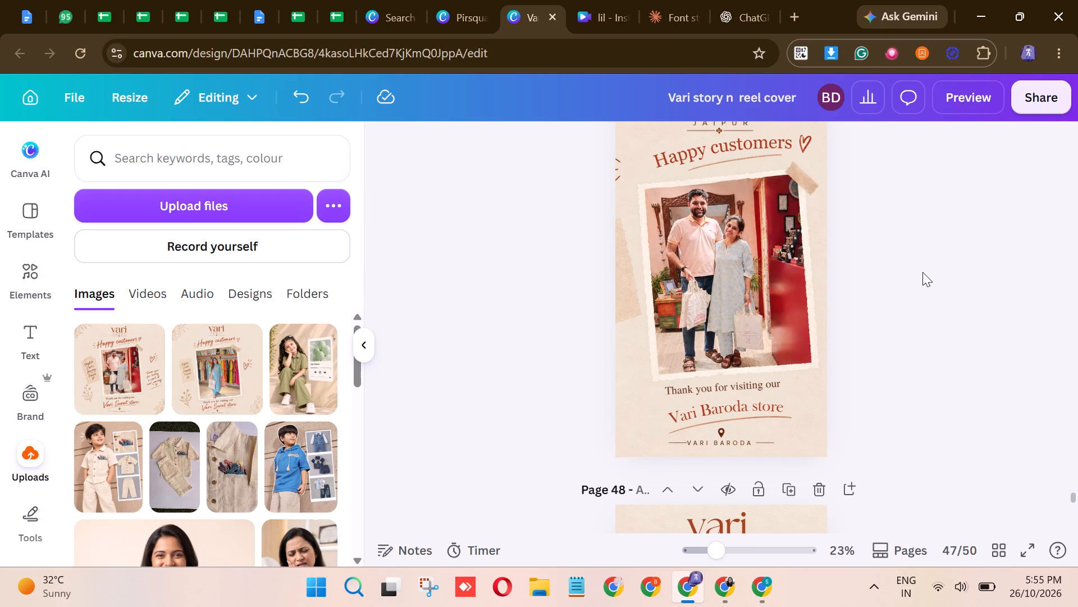
left_click(758, 450)
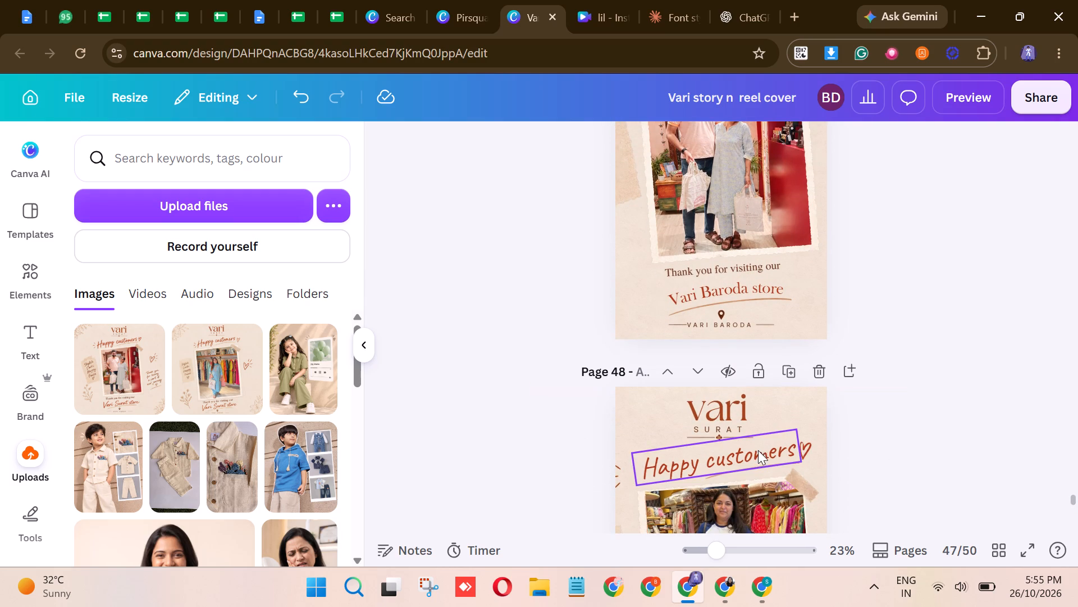
left_click(478, 149)
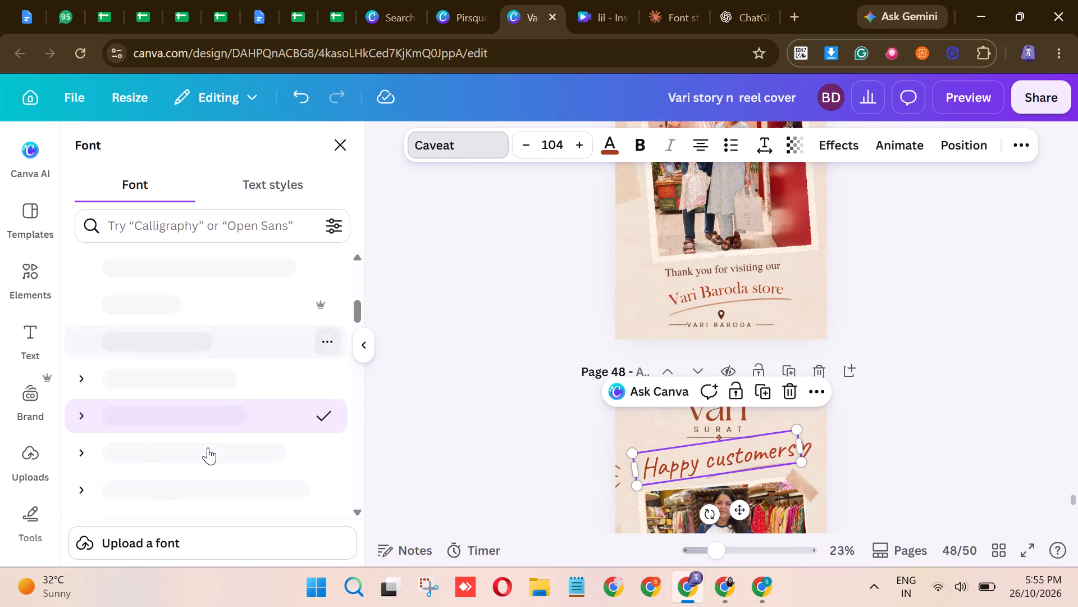
scroll(209, 447, "down", 1)
left_click(215, 407)
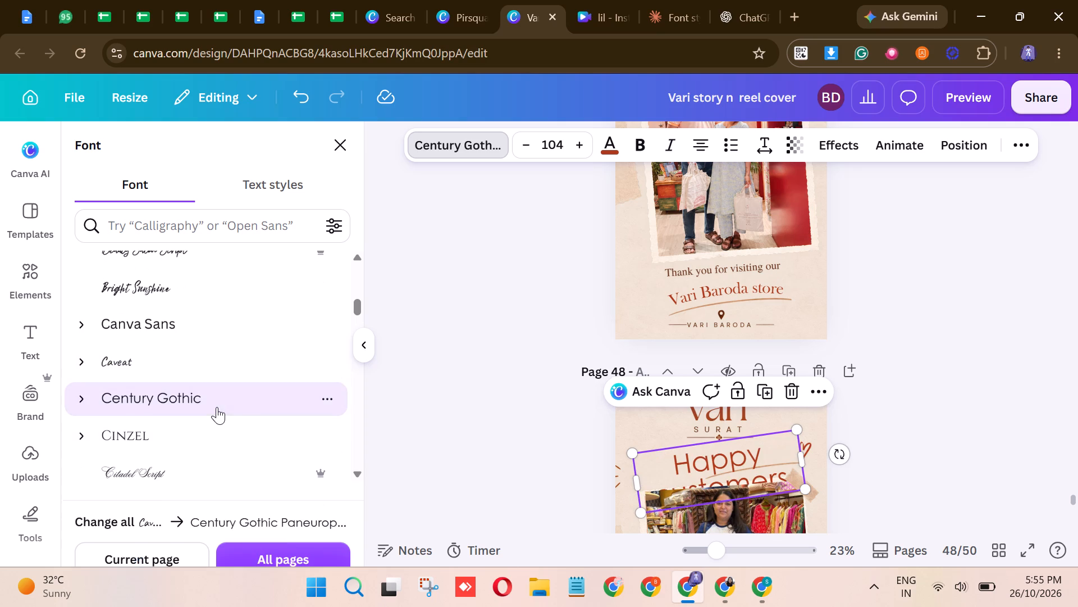
left_click(207, 445)
scroll(208, 445, "down", 1)
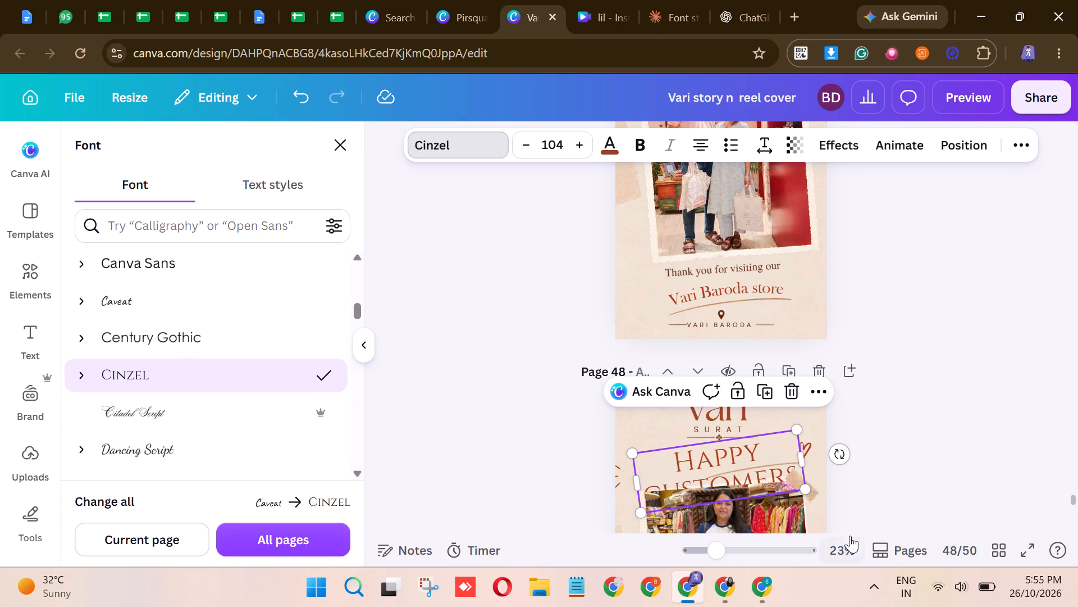
Scale the "Happy customers" heading on page 48 down to a font size of about 78.6.
left_click_drag(810, 488, 768, 463)
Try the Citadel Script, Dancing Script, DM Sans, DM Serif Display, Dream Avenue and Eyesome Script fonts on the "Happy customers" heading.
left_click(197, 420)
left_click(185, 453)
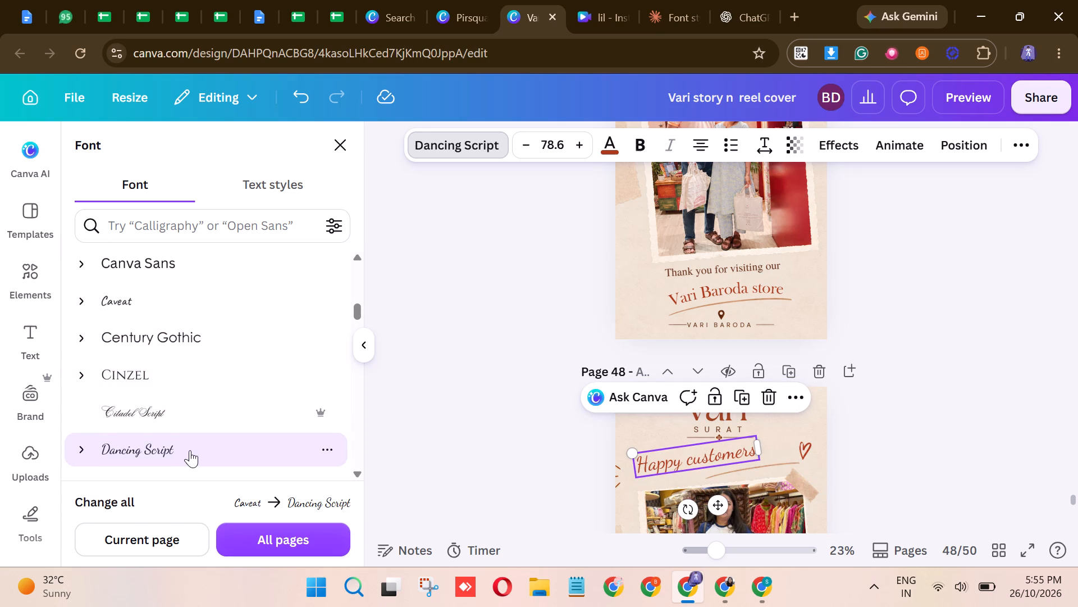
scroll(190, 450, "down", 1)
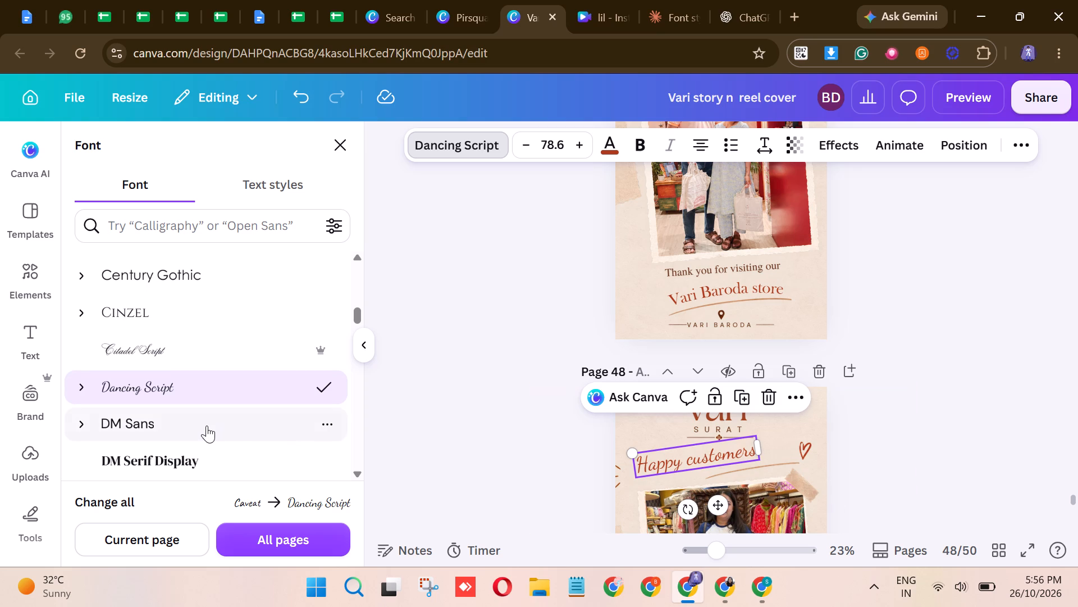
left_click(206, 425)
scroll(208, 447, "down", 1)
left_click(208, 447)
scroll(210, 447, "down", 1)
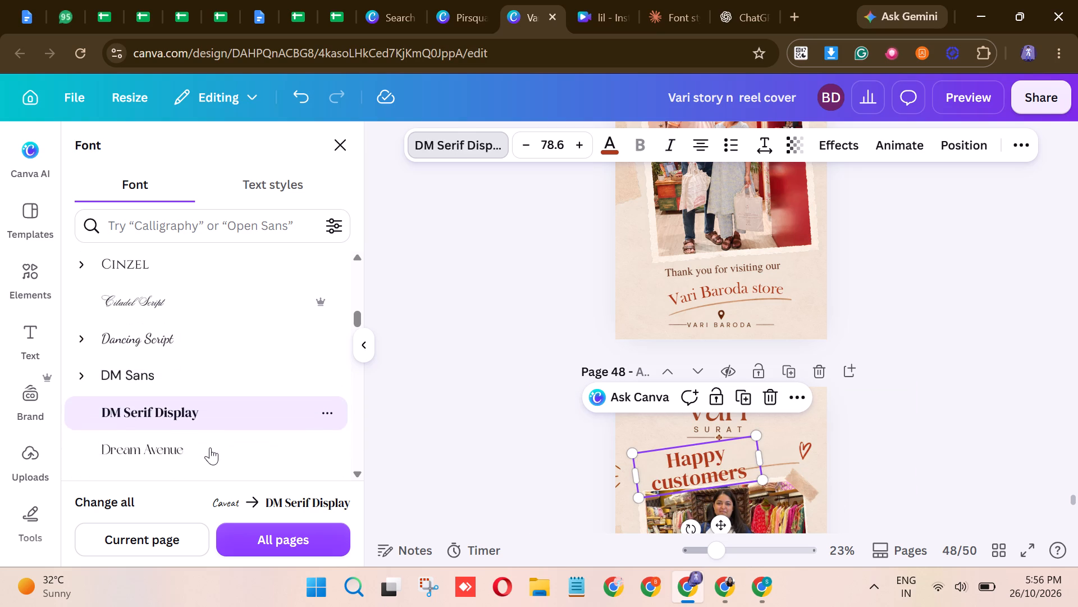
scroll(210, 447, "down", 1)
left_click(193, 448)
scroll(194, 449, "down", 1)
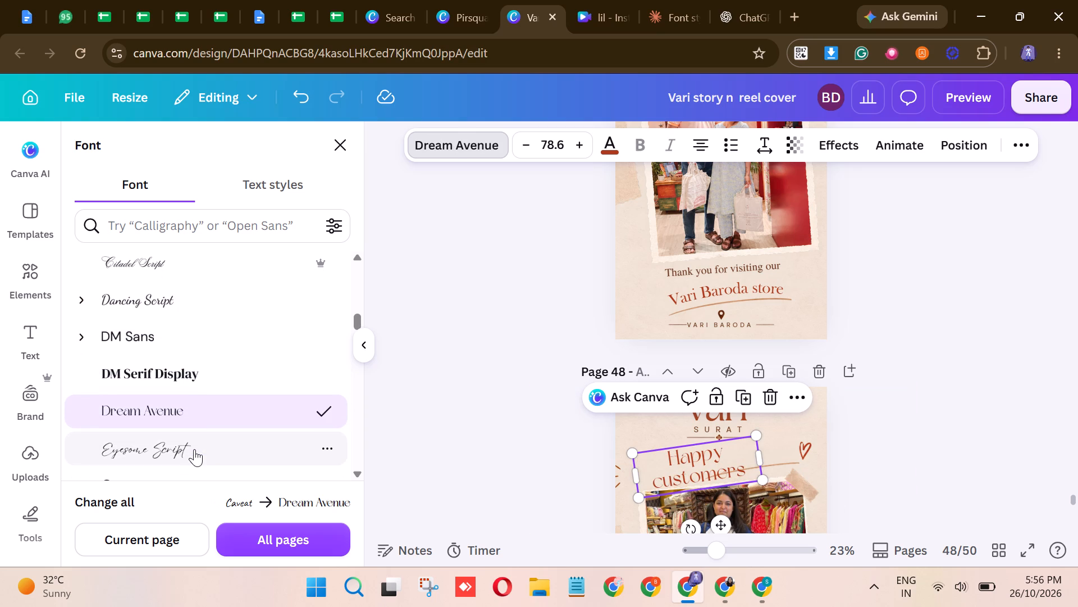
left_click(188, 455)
Set the heading's font to Dream Avenue and widen its text box so "Happy customers" fits on a single line.
scroll(194, 436, "down", 1)
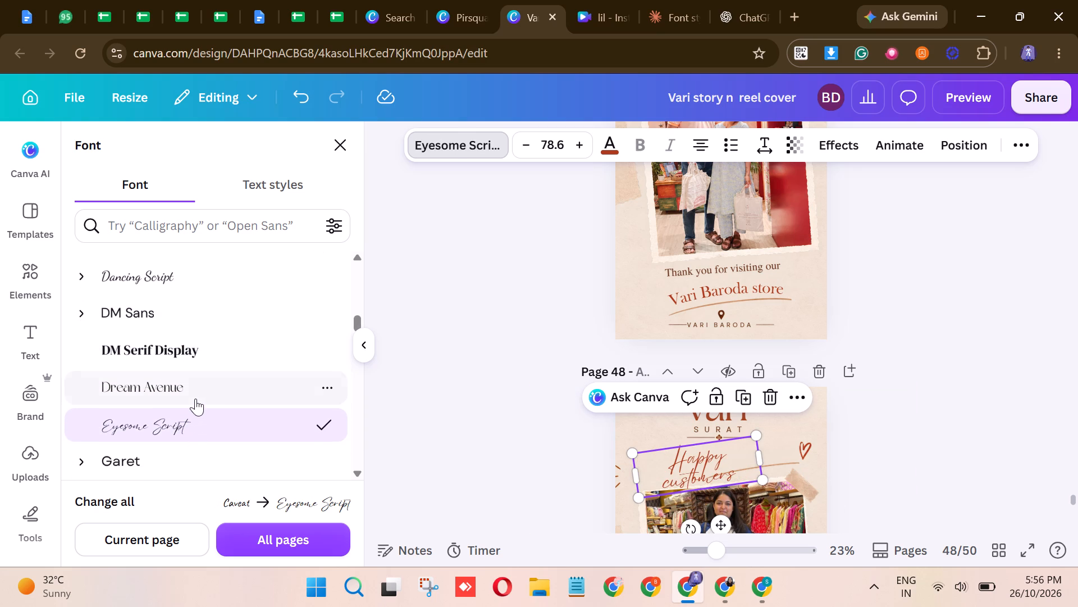
left_click(197, 395)
scroll(199, 395, "down", 1)
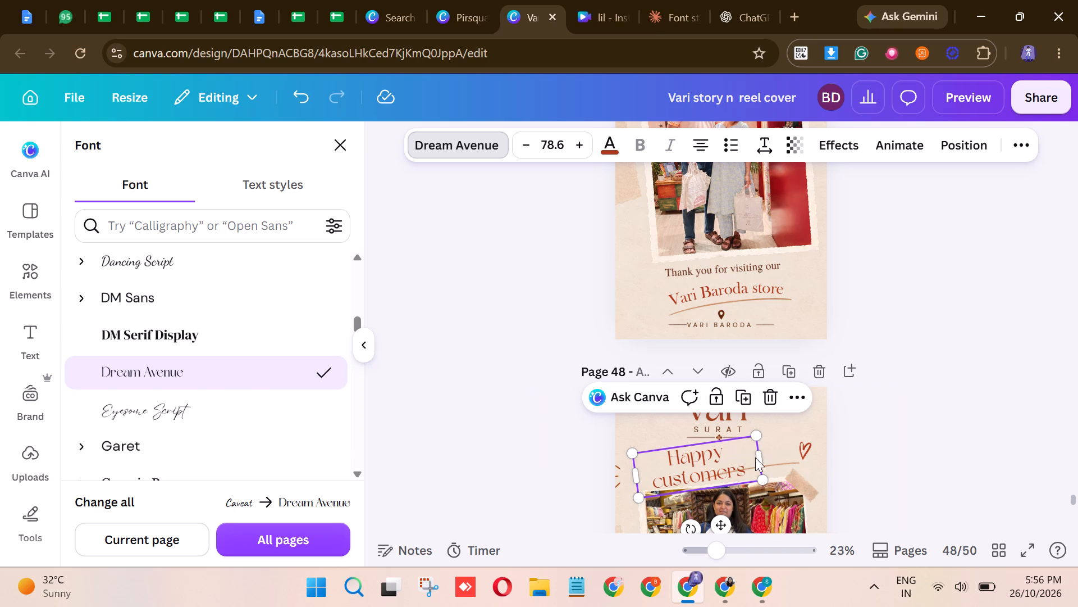
left_click_drag(761, 456, 796, 450)
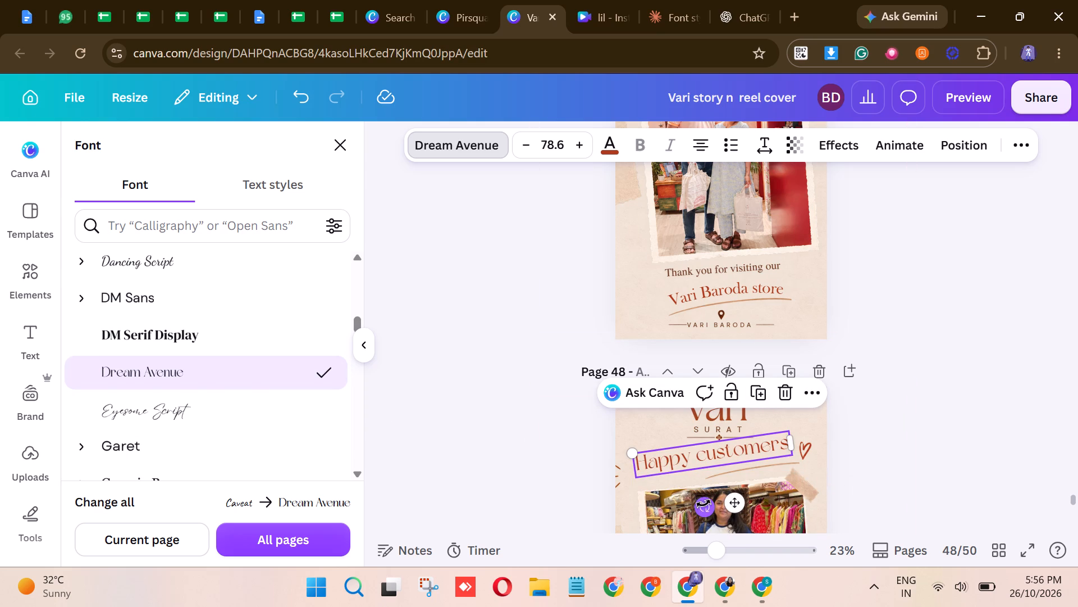
Straighten the "Happy customers" heading on page 48 by rotating it to 0°.
left_click_drag(704, 504, 697, 496)
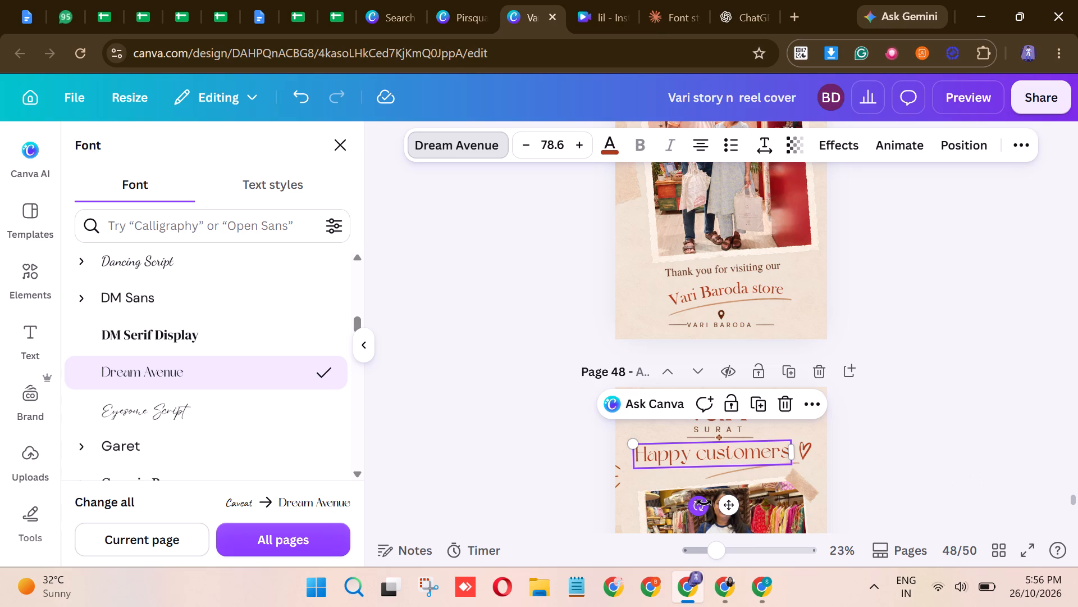
left_click(704, 504)
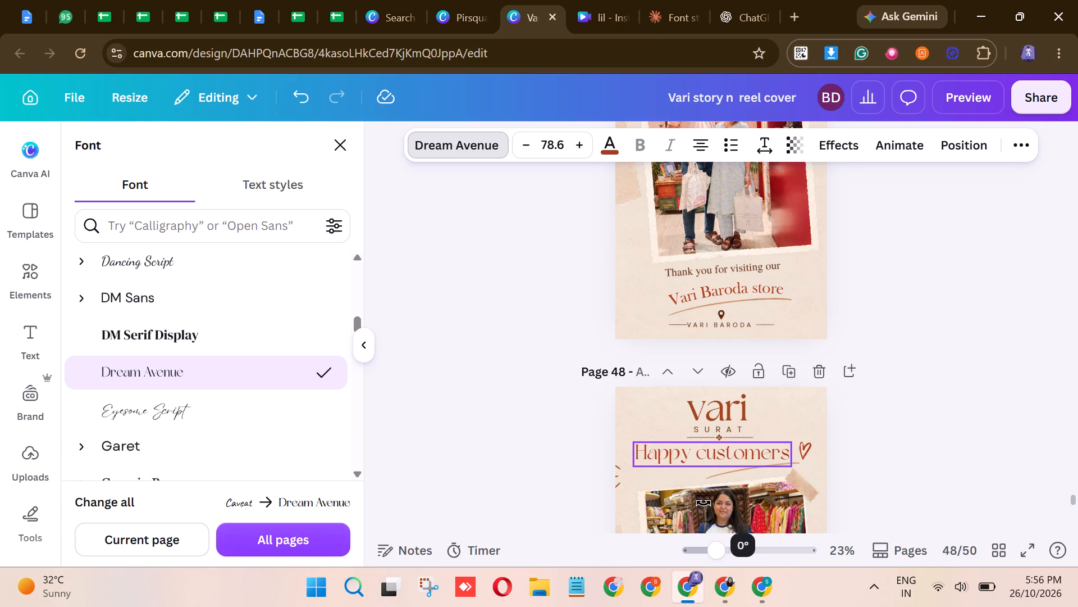
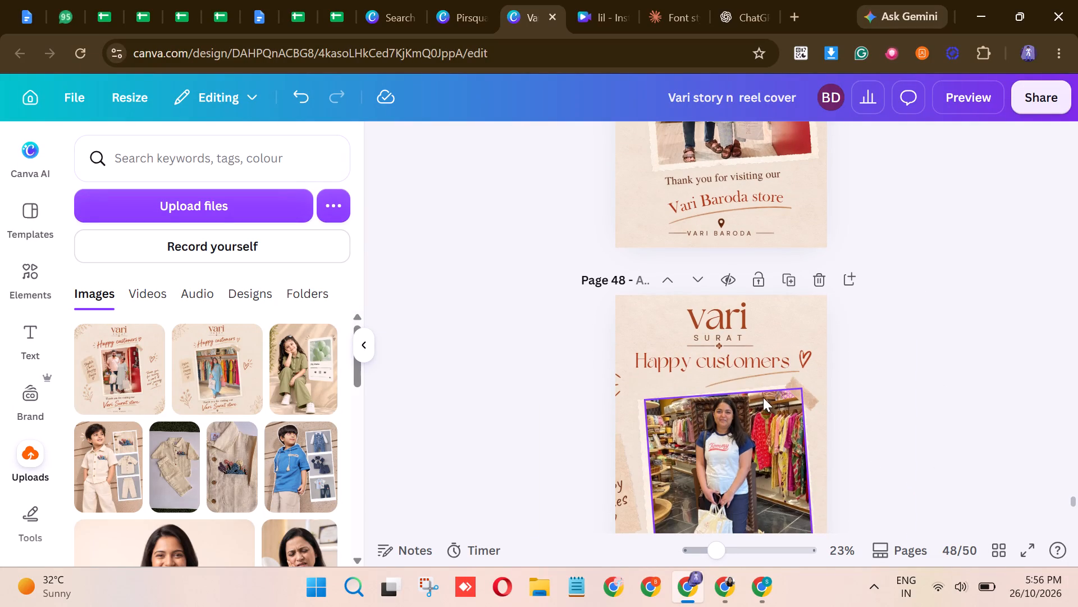
Rotate the underline stroke beneath page 48's "Happy customers" heading slightly clockwise to level it, and enlarge it to about 695 by 165.
left_click(742, 378)
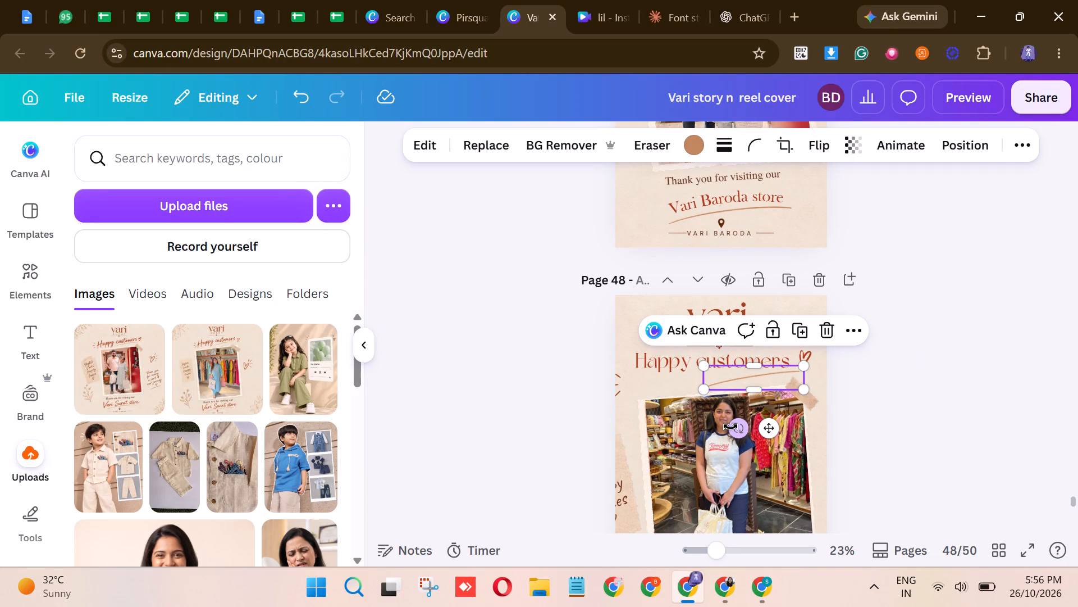
left_click_drag(738, 429, 730, 433)
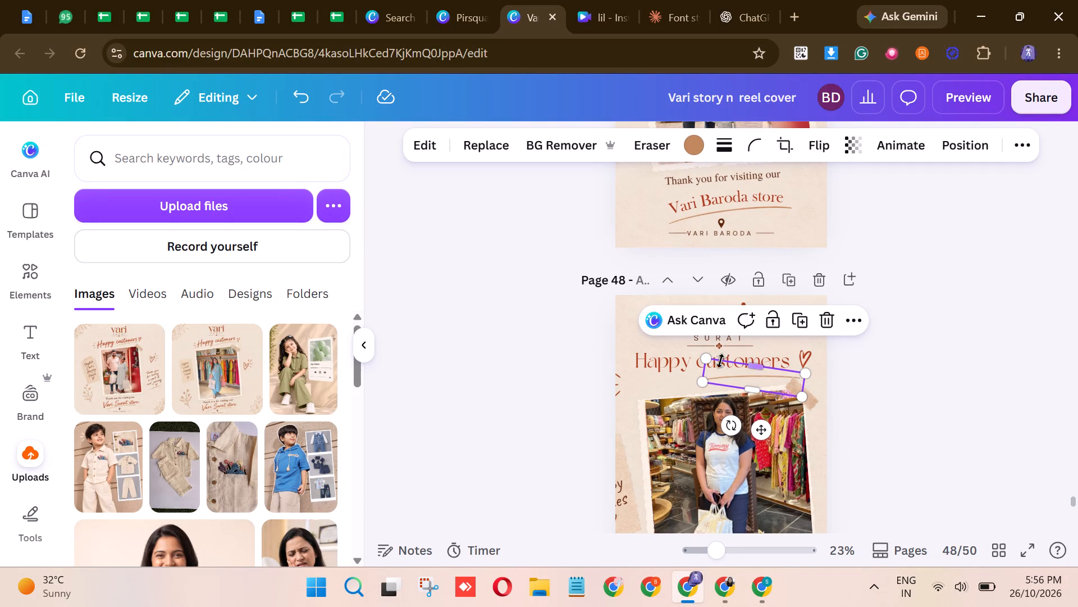
left_click_drag(704, 386, 669, 390)
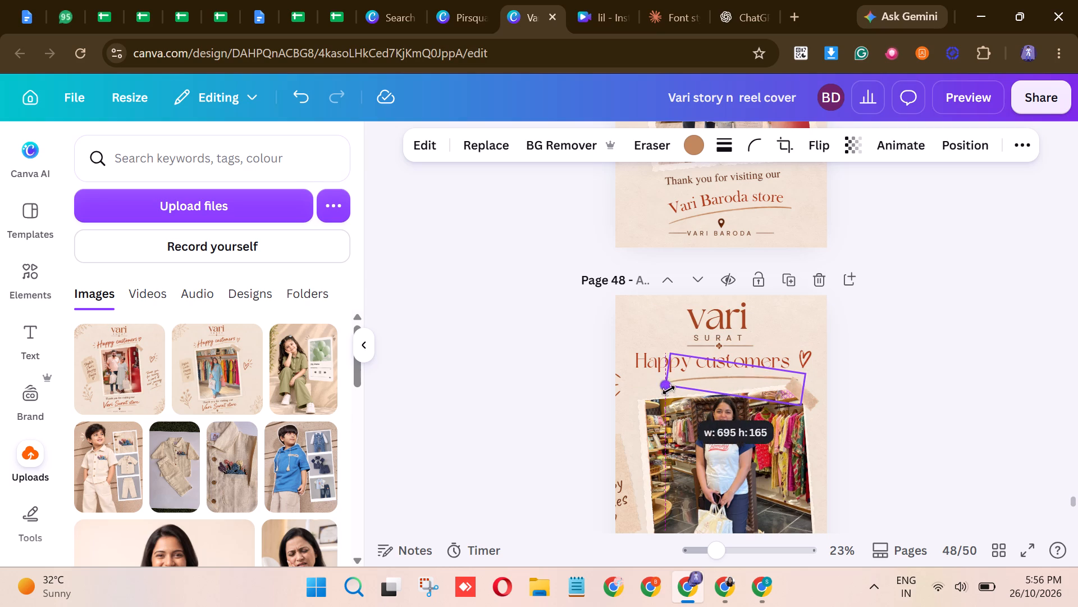
Enlarge the underline stroke beneath page 48's "Happy customers" heading so it starts near the heading's first letter.
left_click_drag(669, 390, 641, 392)
left_click(942, 333)
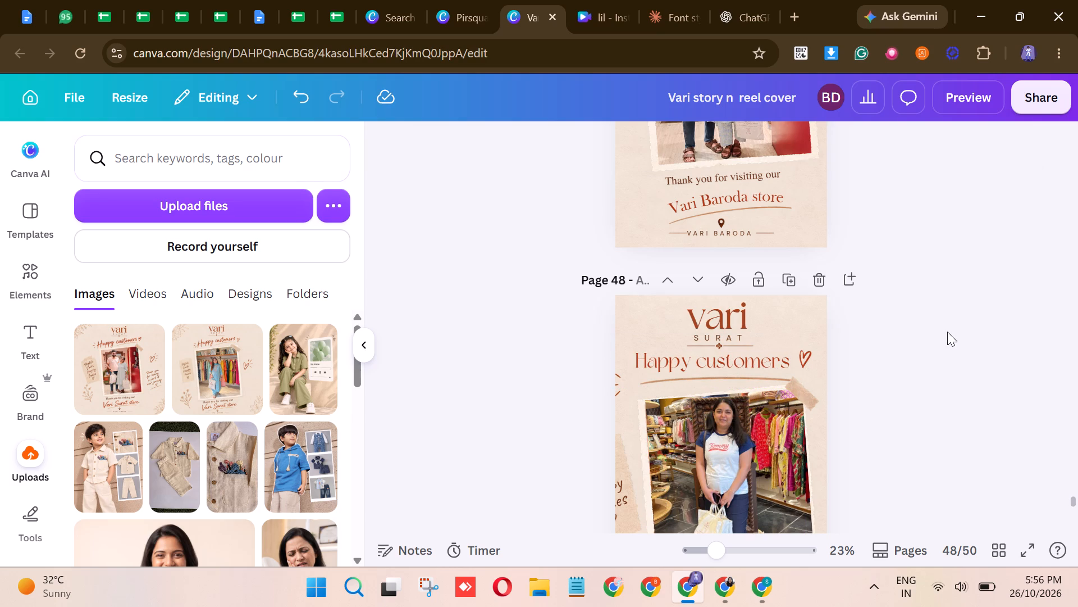
left_click(902, 339)
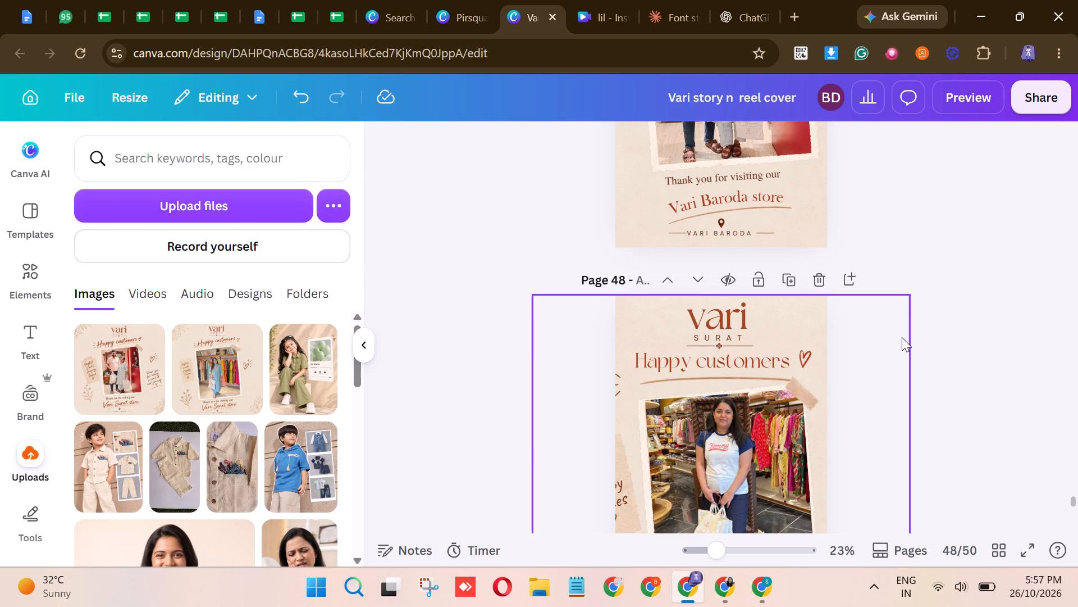
Apply the Curve effect to the "Happy customers" heading with a curve value of 6.
left_click(782, 368)
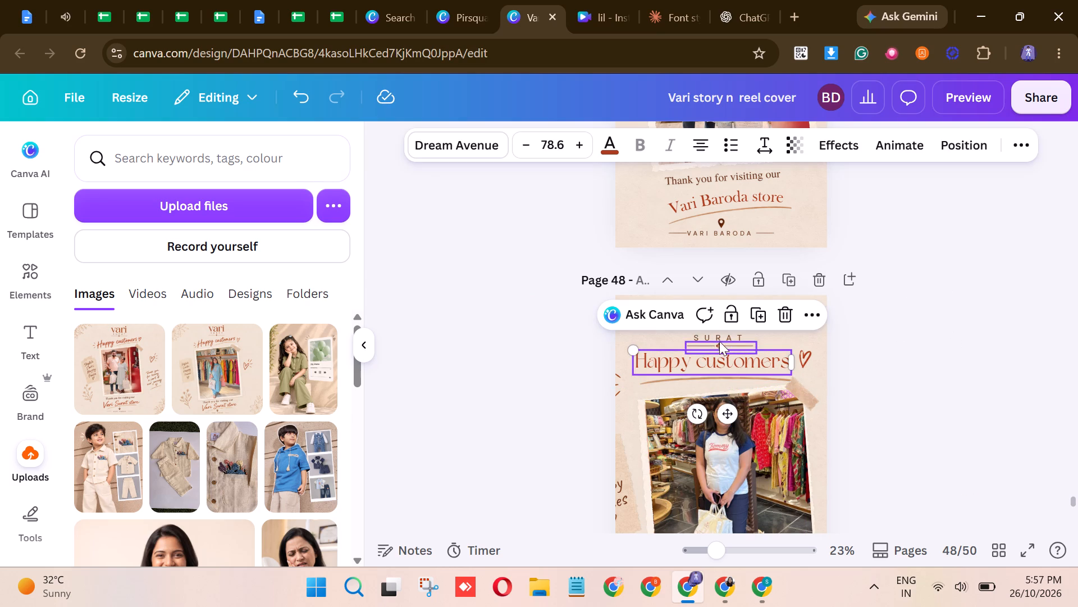
left_click(853, 152)
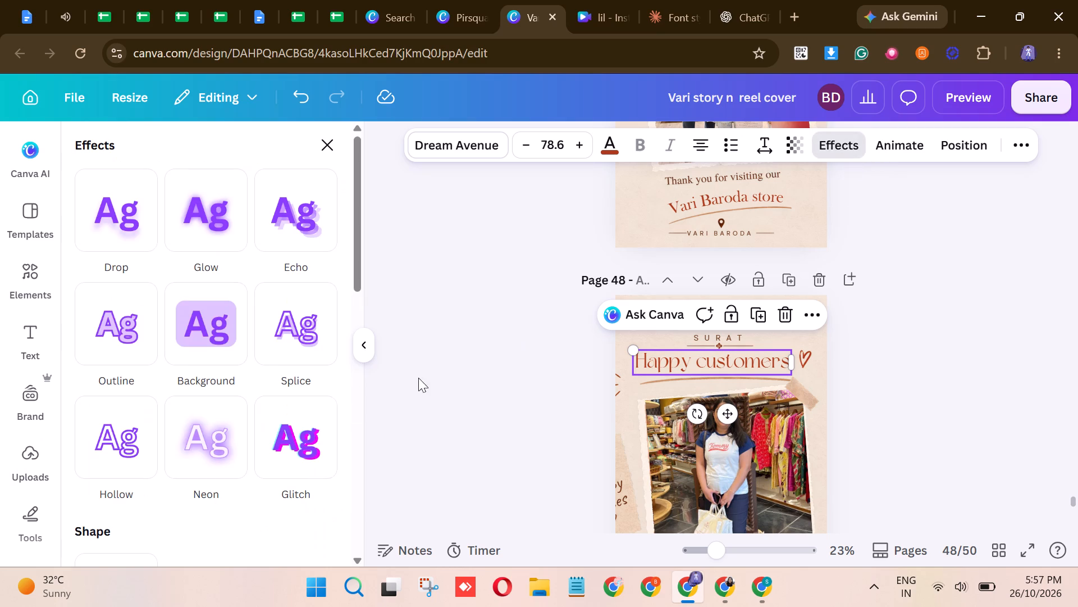
scroll(238, 389, "down", 2)
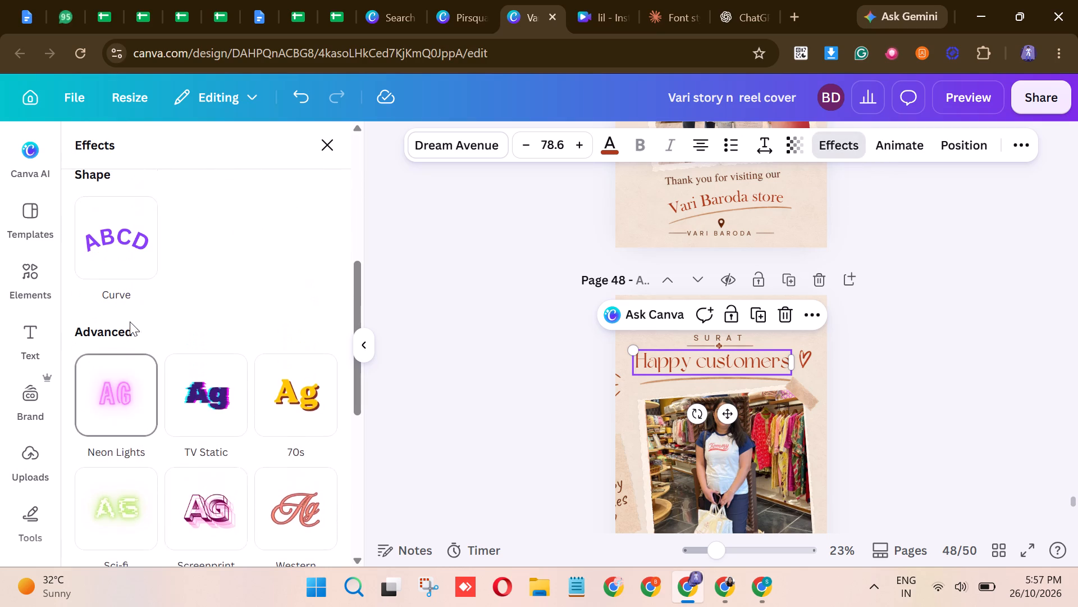
left_click(129, 309)
left_click_drag(191, 408, 186, 411)
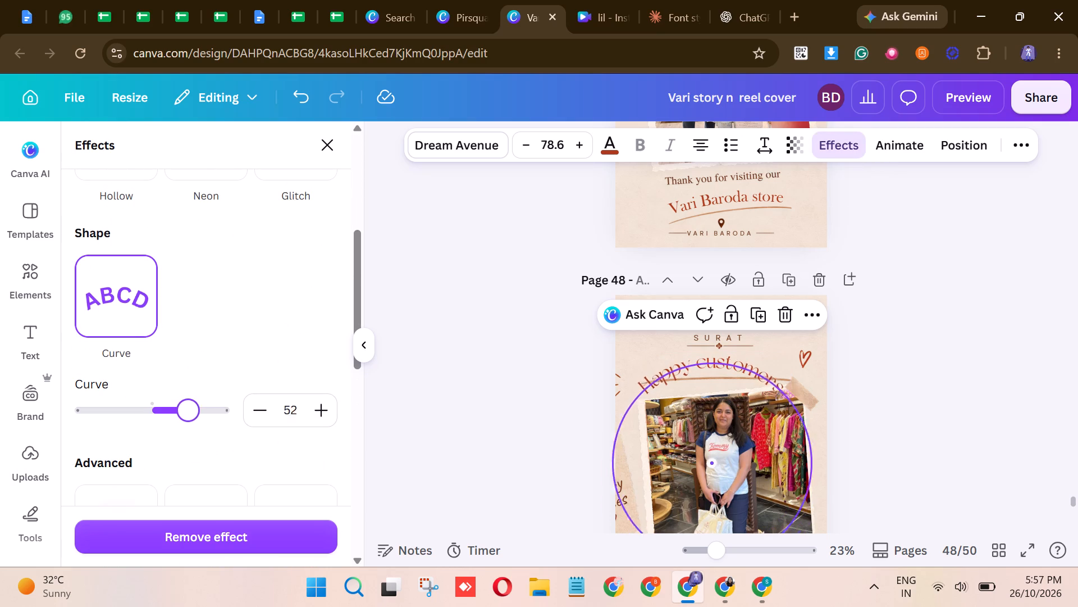
left_click_drag(186, 411, 163, 412)
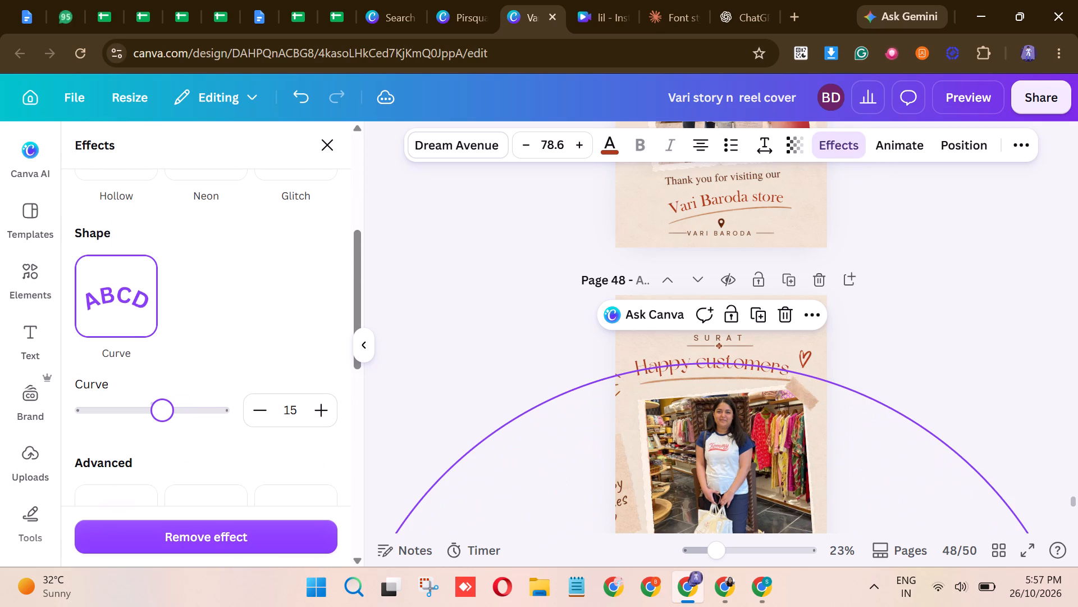
left_click_drag(163, 412, 157, 411)
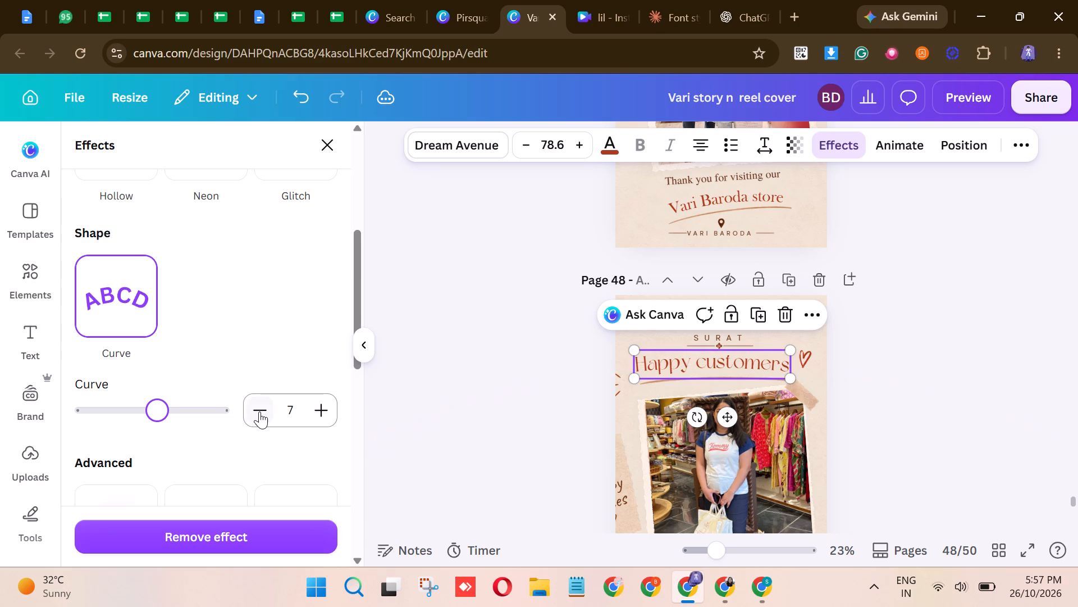
left_click(259, 411)
left_click(990, 357)
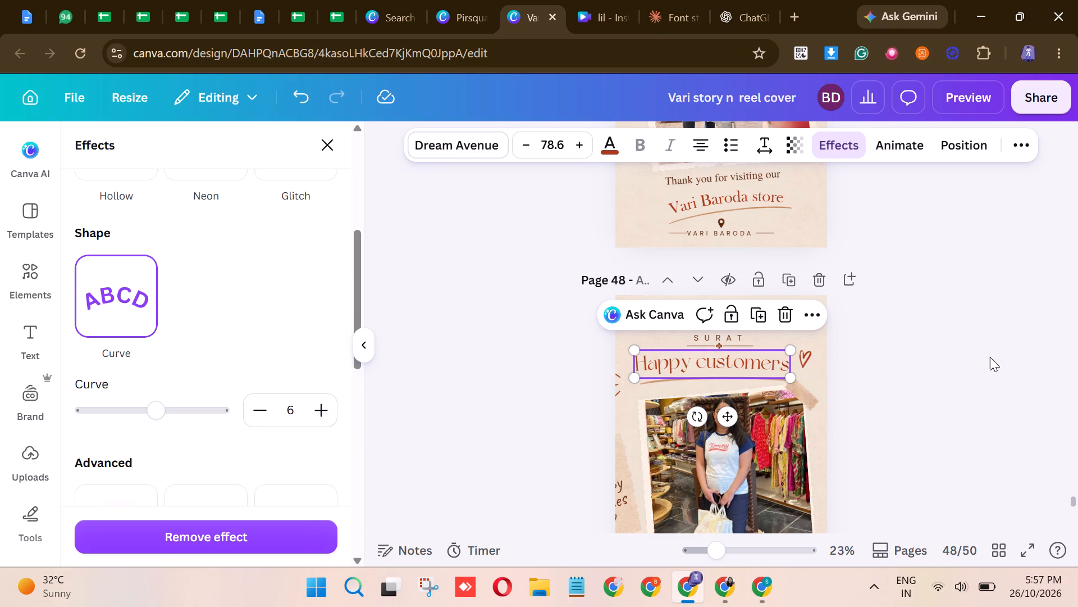
left_click(921, 390)
Nudge the curved "Happy customers" heading slightly right and down so it sits close to the heart.
left_click(739, 370)
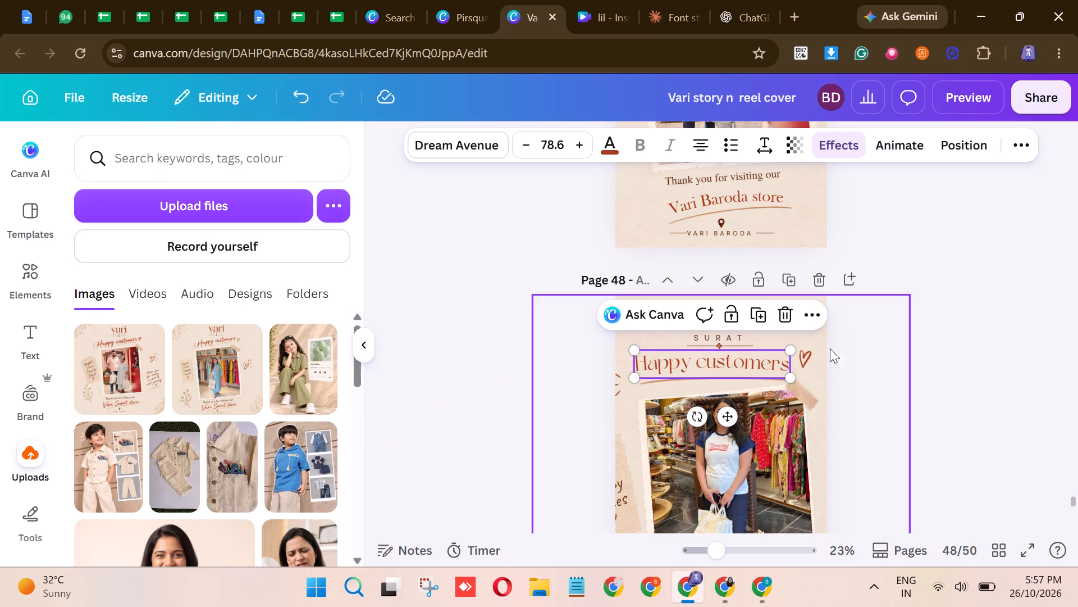
key("Down")
key("Right")
key("Right")
key("Right")
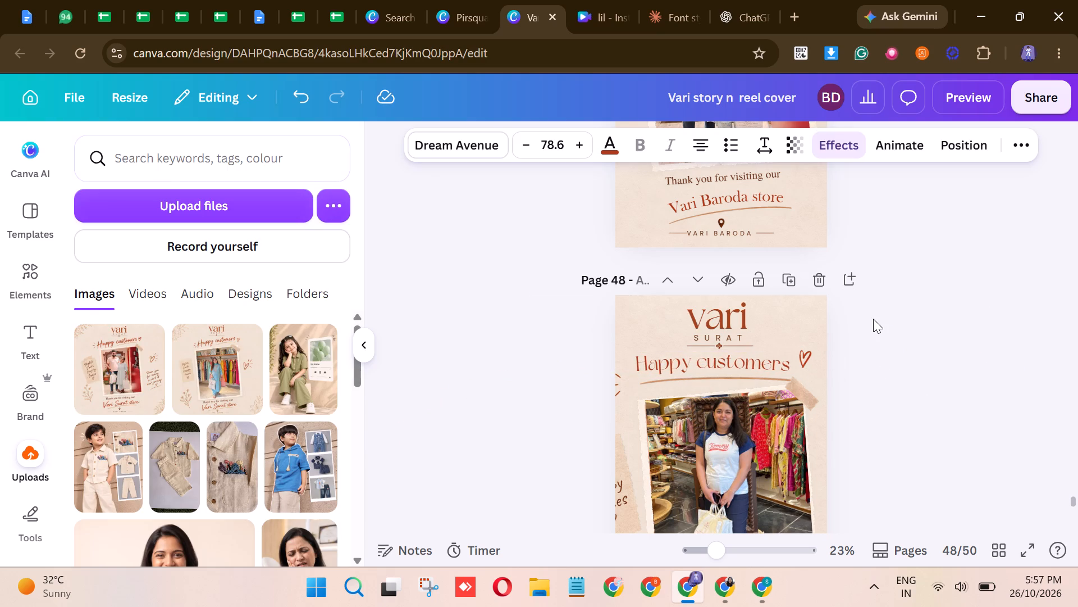
key("Right")
key("Right")
key("Right")
key("Right")
key("Right")
key("Right")
key("Right")
key("Right")
key("Right")
key("Right")
key("Right")
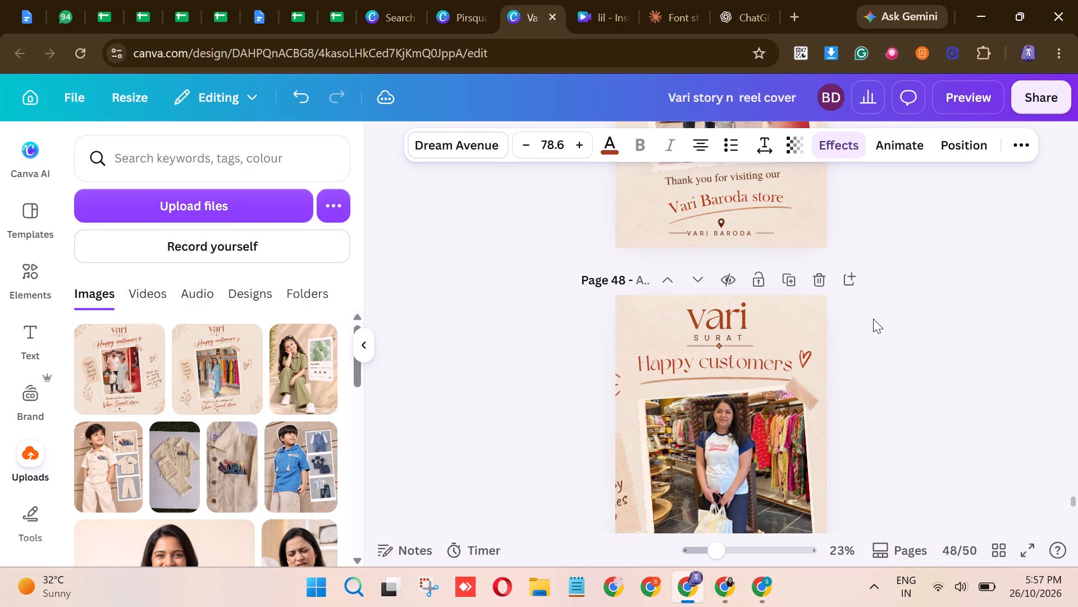
key("Right")
key("Right")
key("Down")
key("Down")
key("Down")
key("Right")
key("Right")
key("Right")
key("Right")
key("Right")
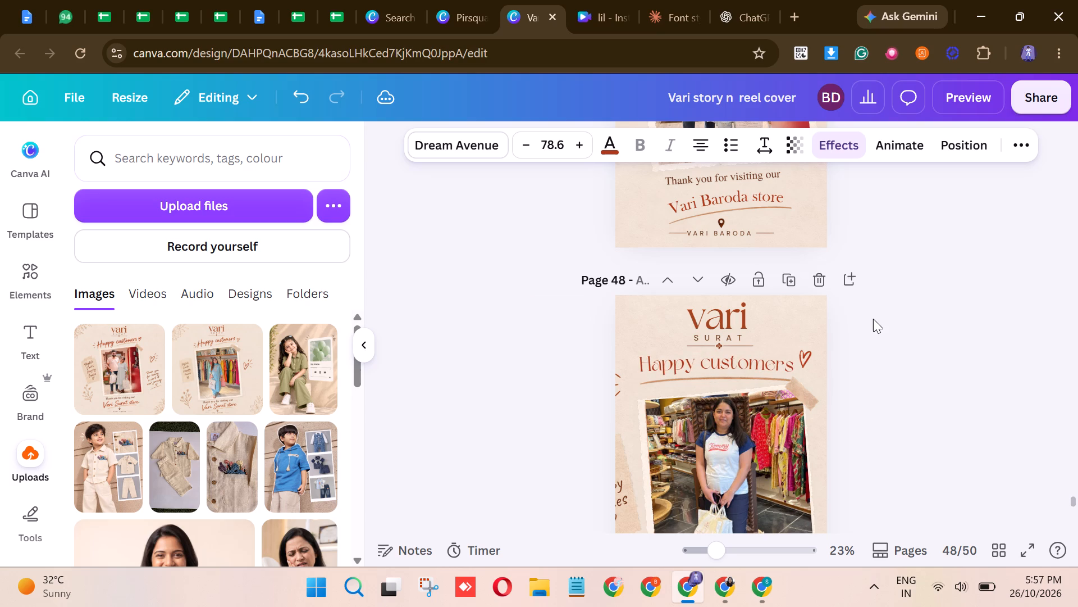
key("Right")
key("Right")
key("Right")
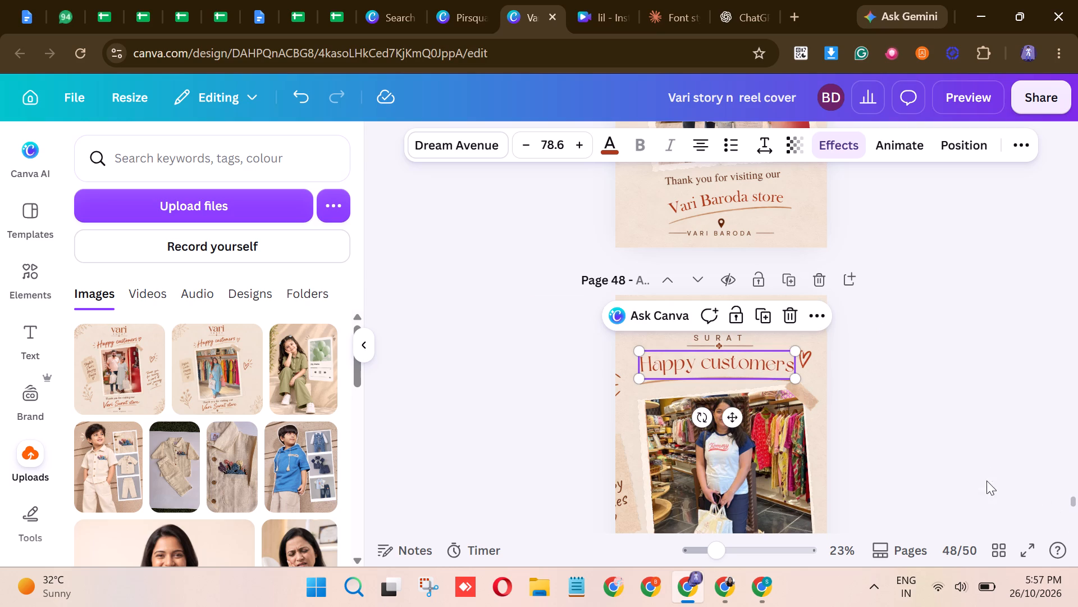
left_click(989, 444)
Set "Vari Surat store" in Dream Avenue, shrink it to size 74.8 and widen its box to fit one line.
scroll(934, 438, "down", 2)
scroll(869, 414, "down", 1)
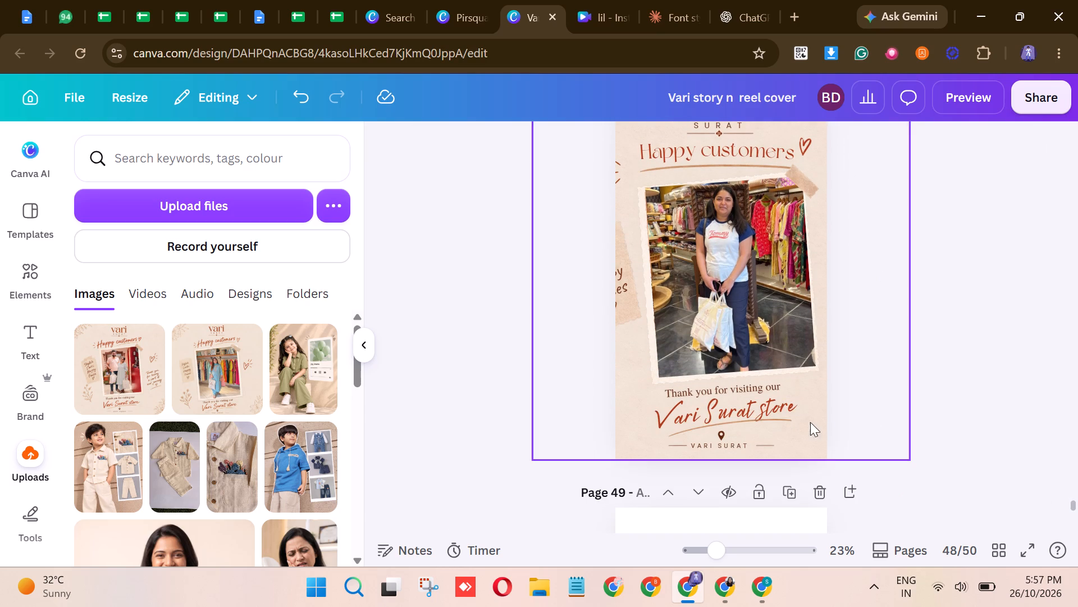
left_click(721, 418)
left_click(469, 150)
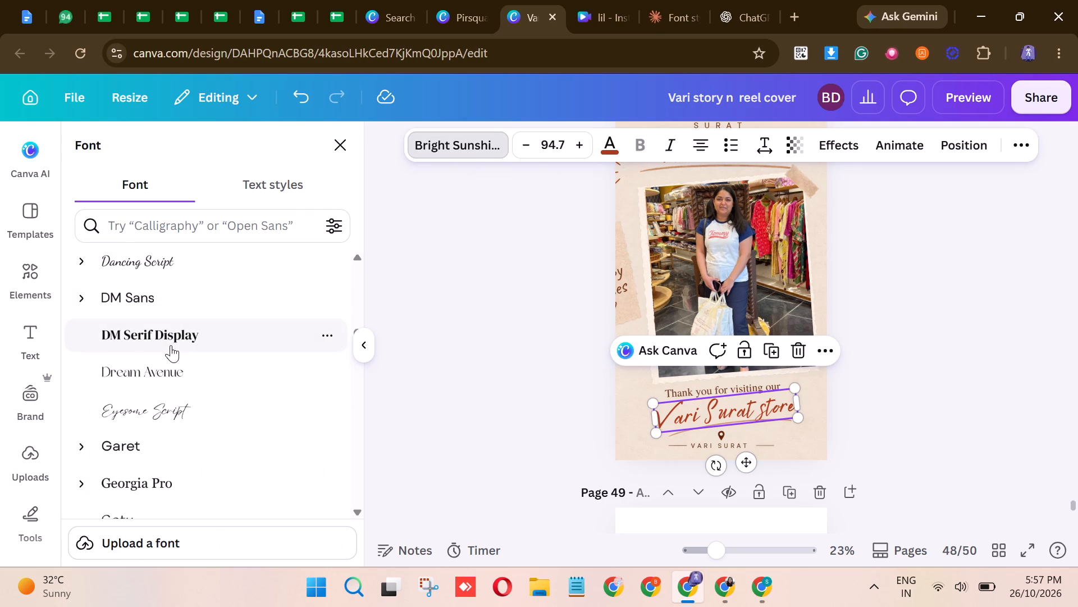
left_click(189, 368)
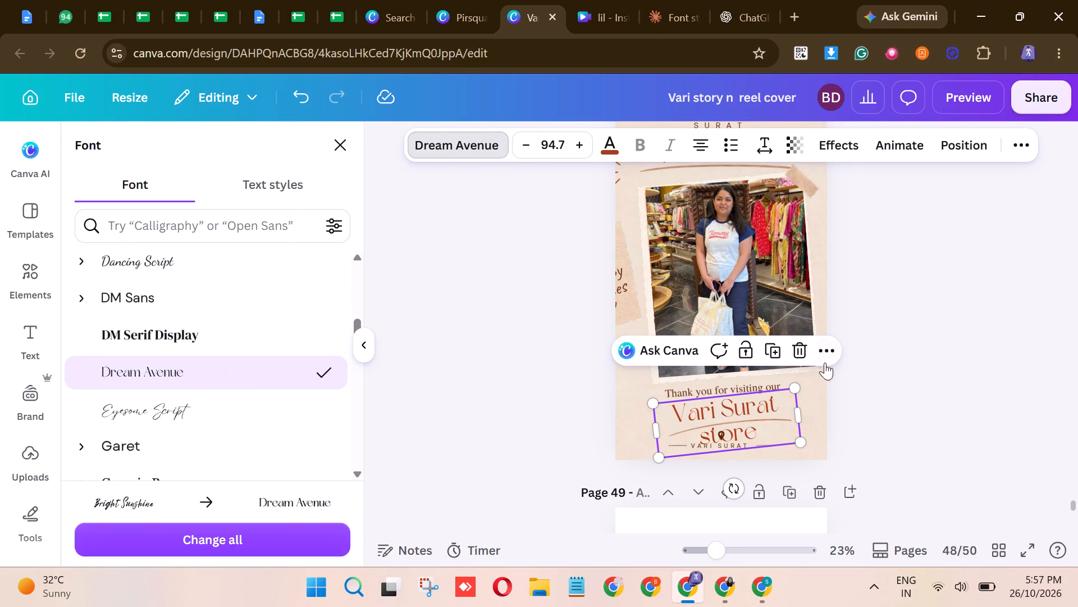
left_click(921, 365)
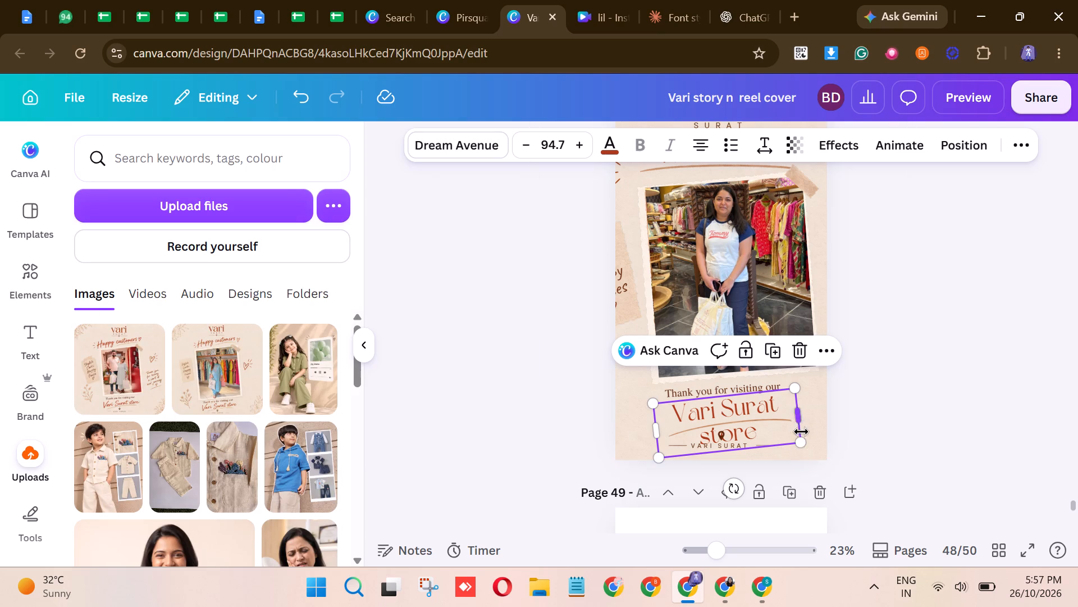
left_click_drag(803, 447, 775, 427)
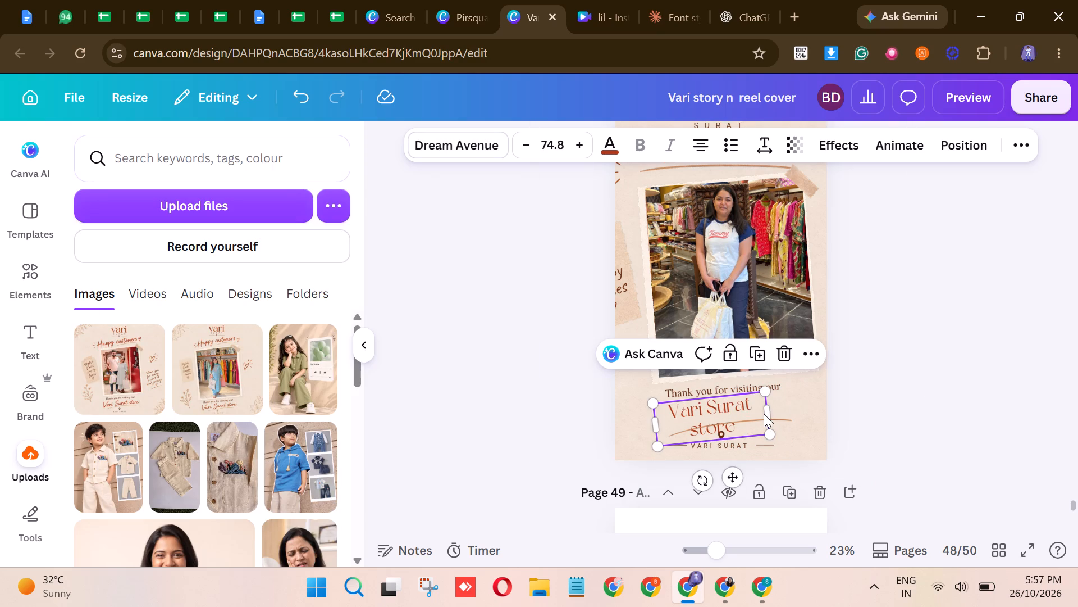
left_click_drag(768, 411, 800, 406)
Rotate the "Vari Surat store" and "Thank you for visiting our" lines to horizontal.
left_click_drag(716, 461, 714, 461)
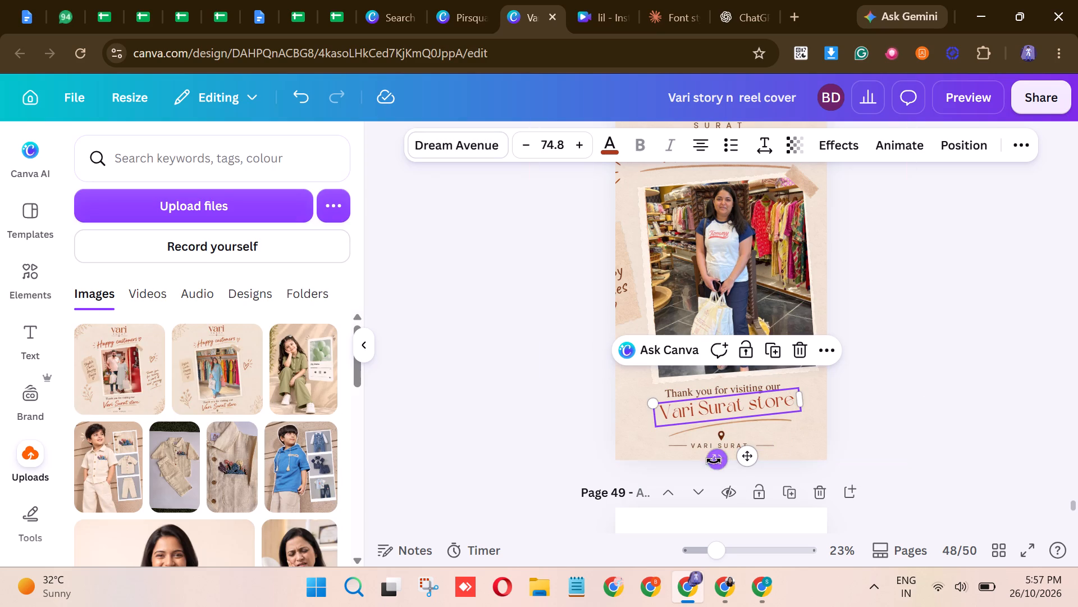
left_click_drag(714, 461, 711, 455)
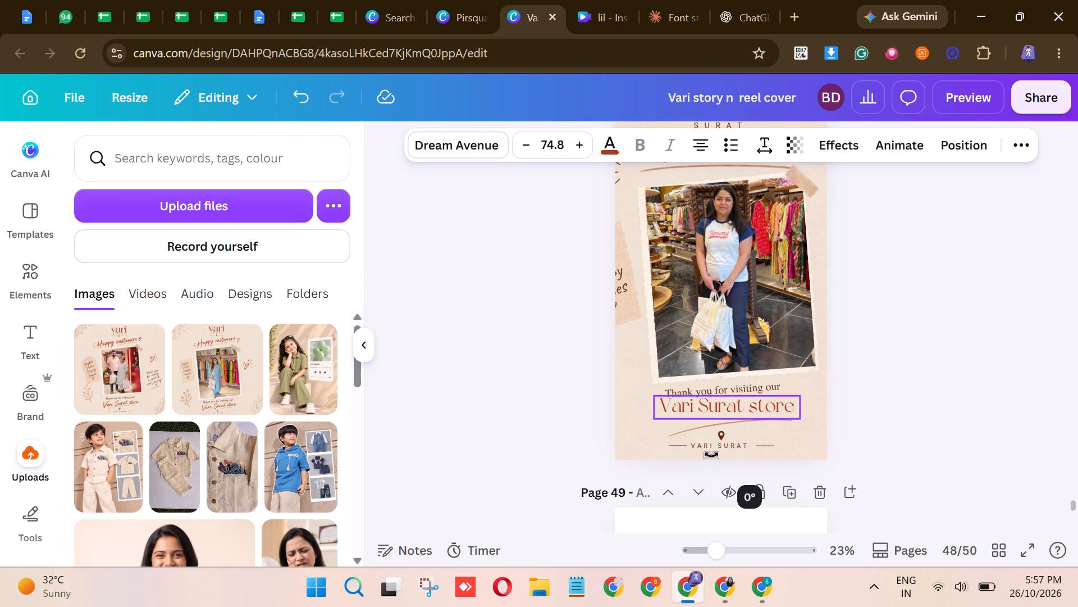
left_click_drag(711, 455, 711, 452)
left_click(887, 379)
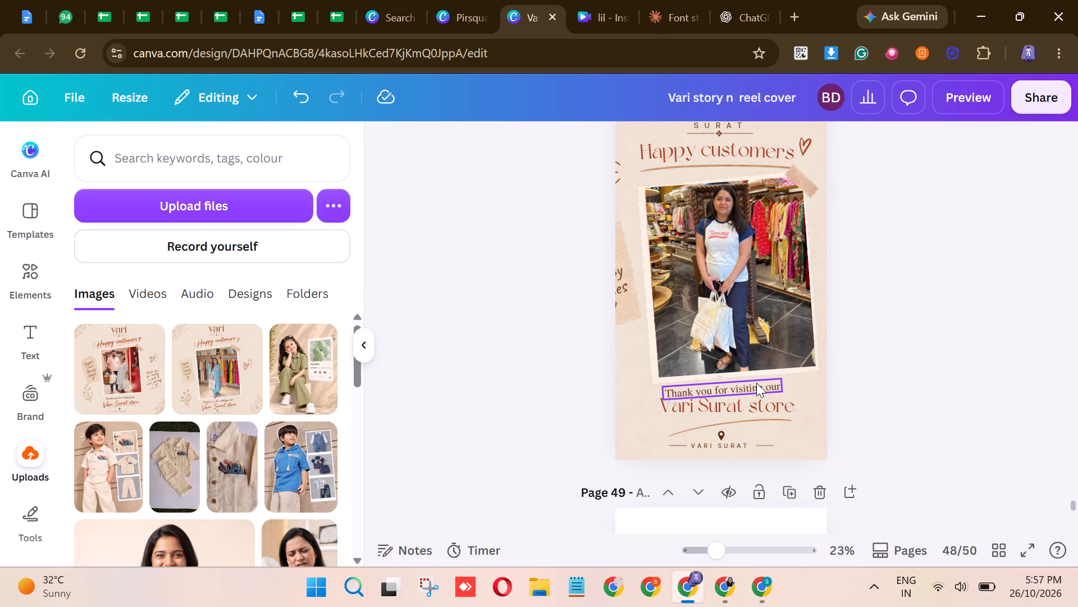
left_click(756, 383)
left_click(704, 437)
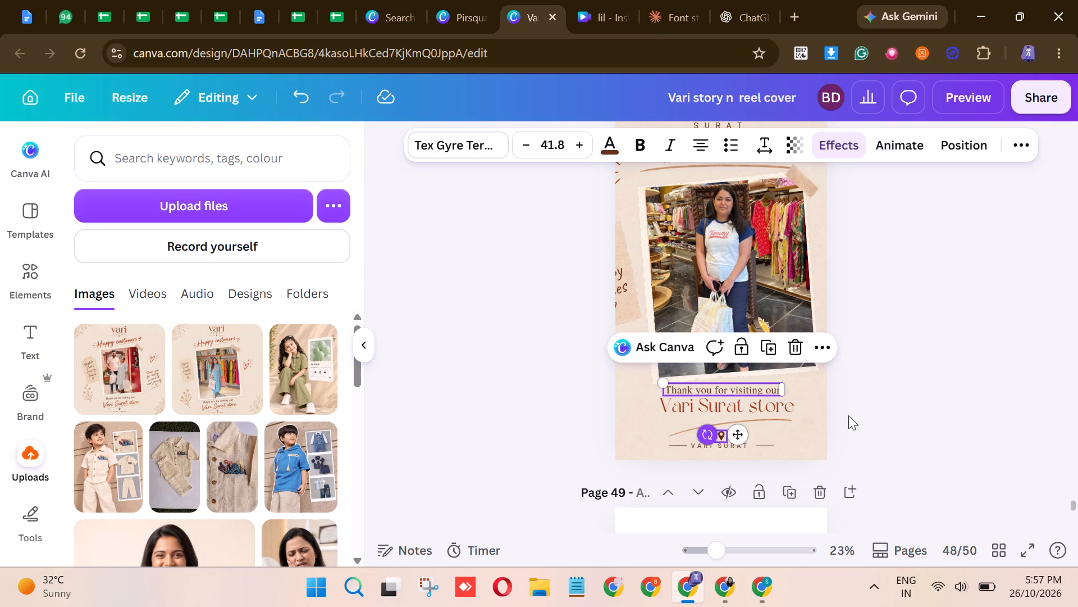
left_click(861, 396)
Rotate the underline stroke beneath "Vari Surat store" clockwise until it looks level, and enlarge it slightly to span the text.
left_click(723, 426)
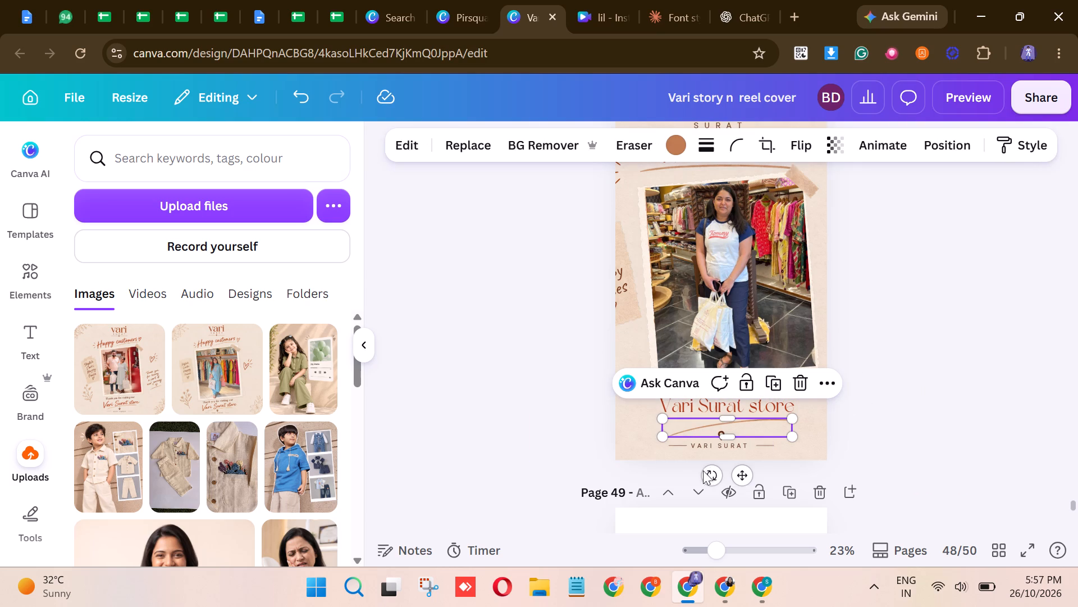
left_click_drag(711, 474, 703, 472)
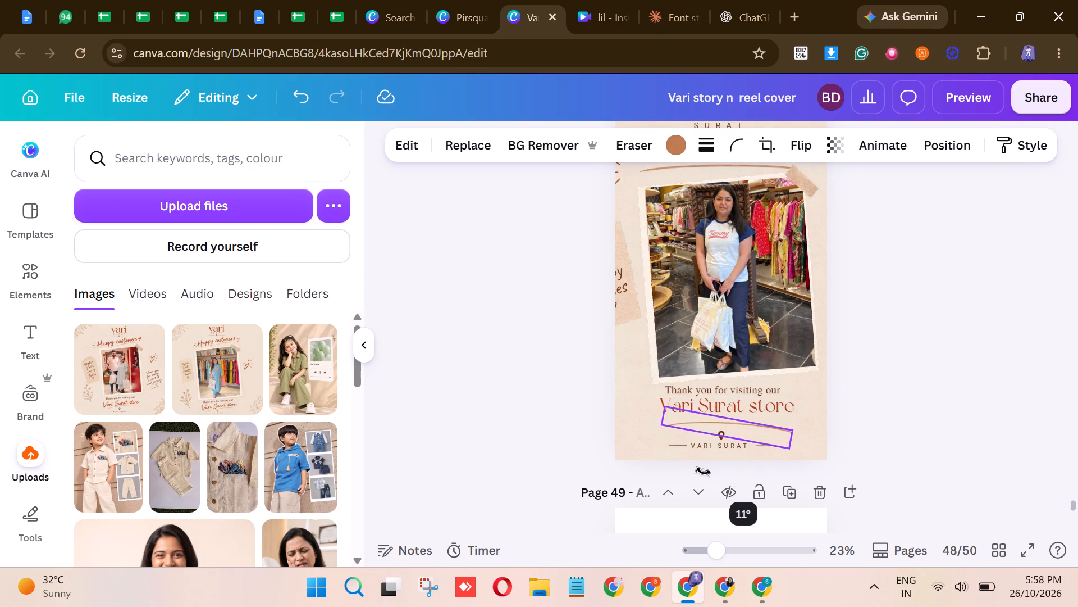
left_click_drag(703, 472, 705, 473)
left_click(934, 414)
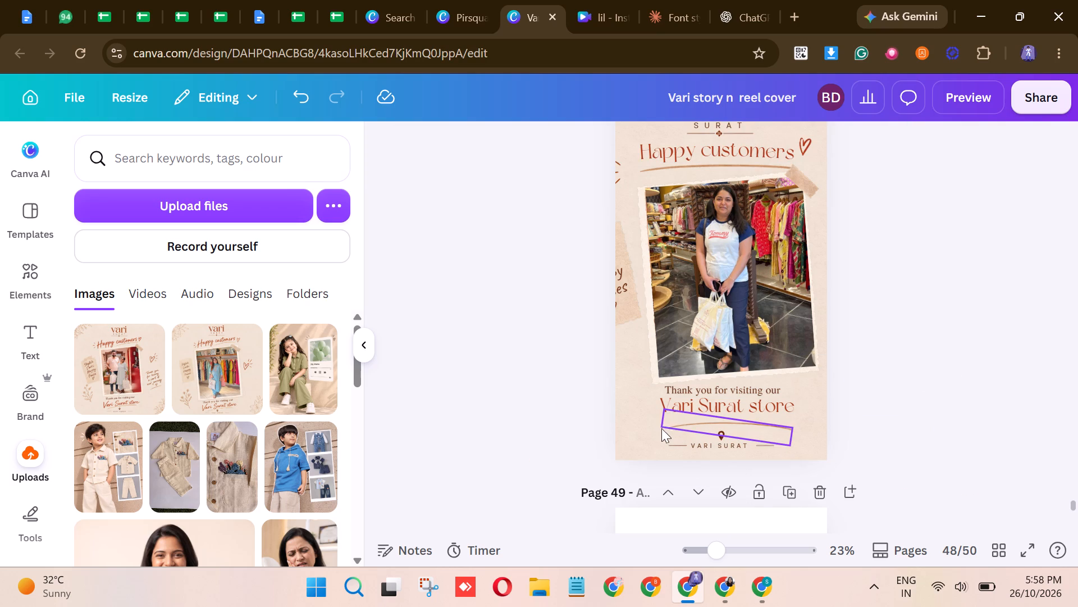
left_click(682, 423)
left_click_drag(662, 428, 656, 432)
left_click(847, 401)
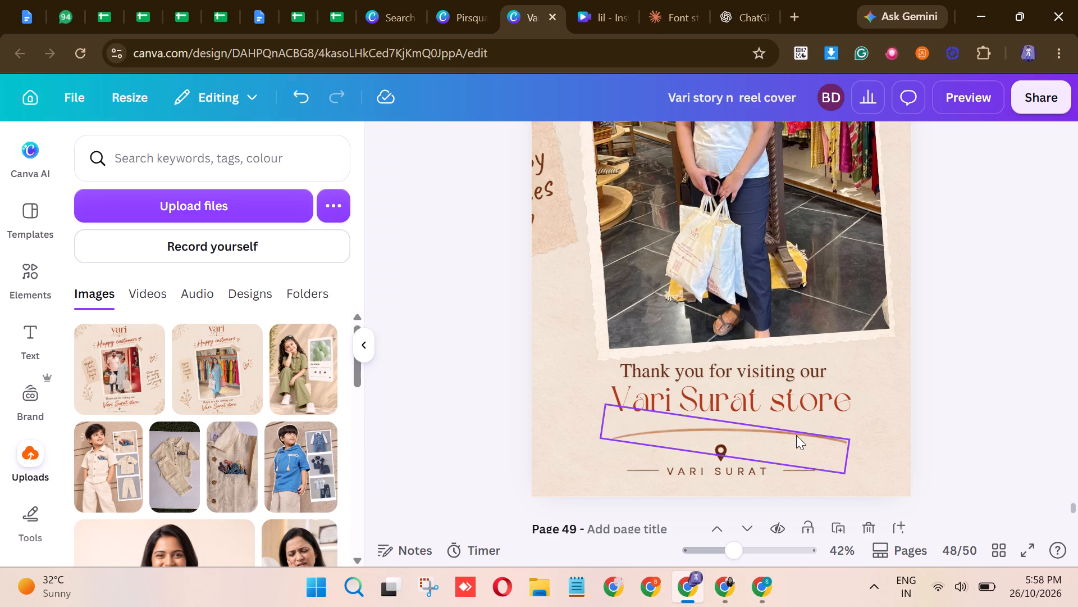
left_click(796, 435)
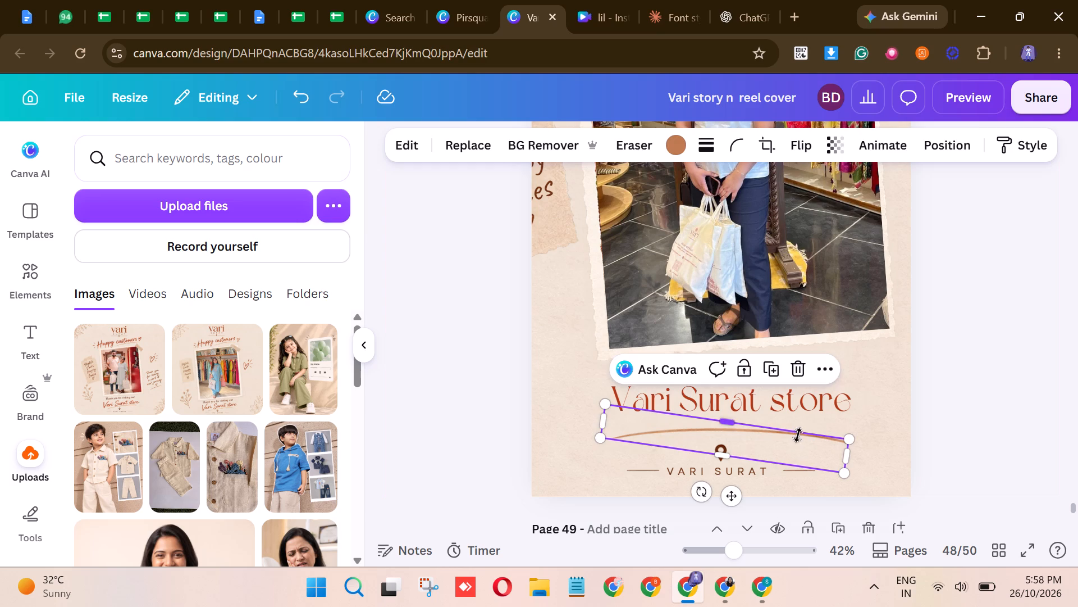
left_click(853, 437)
left_click(975, 373)
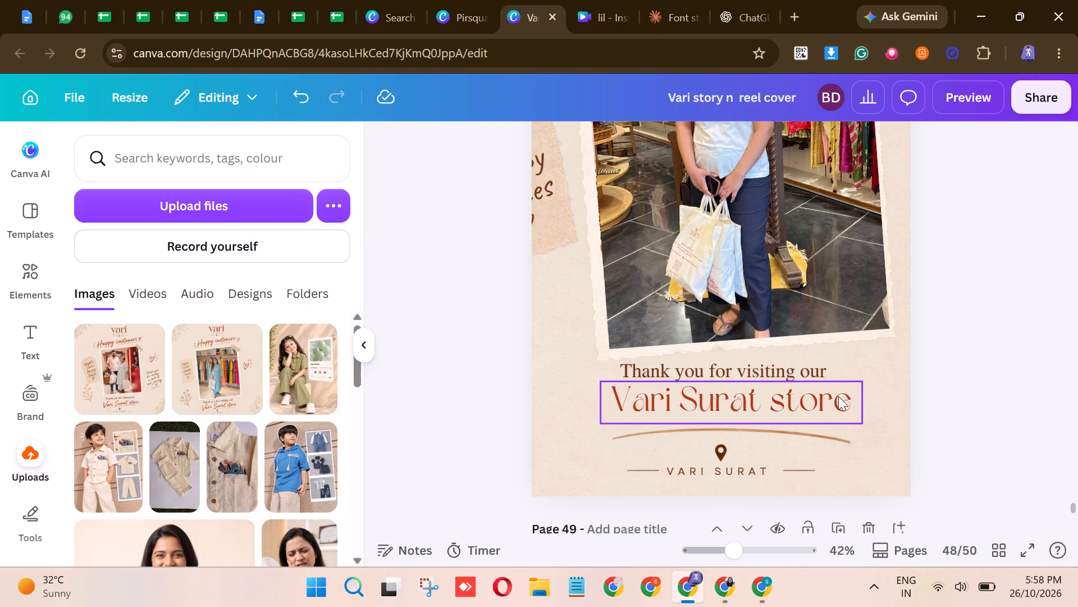
Move the "Vari Surat store" text down so it sits just above its underline stroke.
left_click_drag(815, 401, 816, 410)
left_click(986, 342)
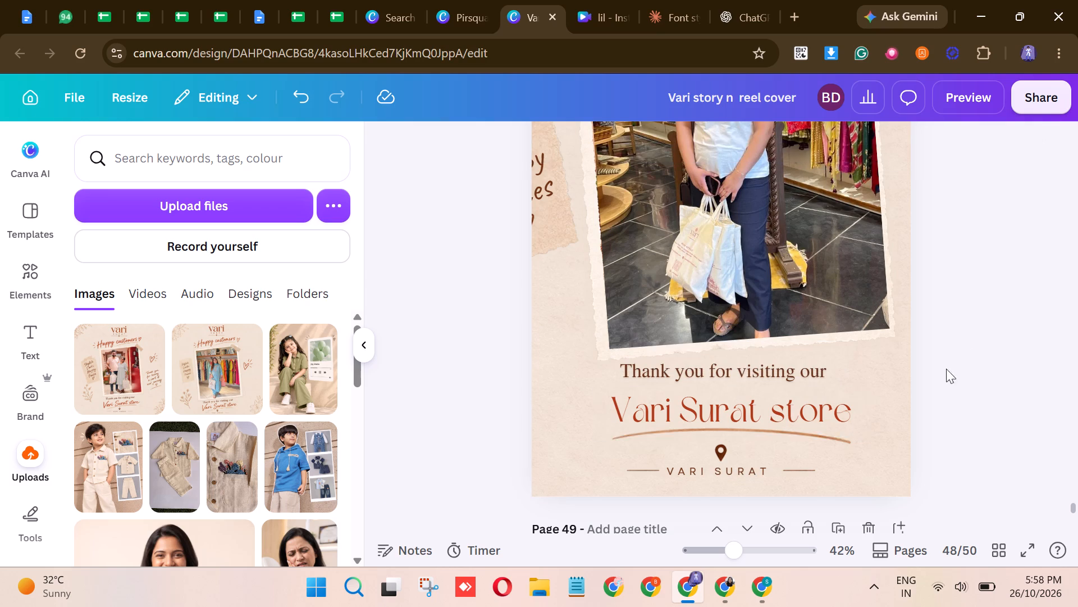
Replace "Surat" with "Gandhinagar" in the store name line beneath "Thank you for visiting our".
left_click(748, 409)
left_click(729, 406)
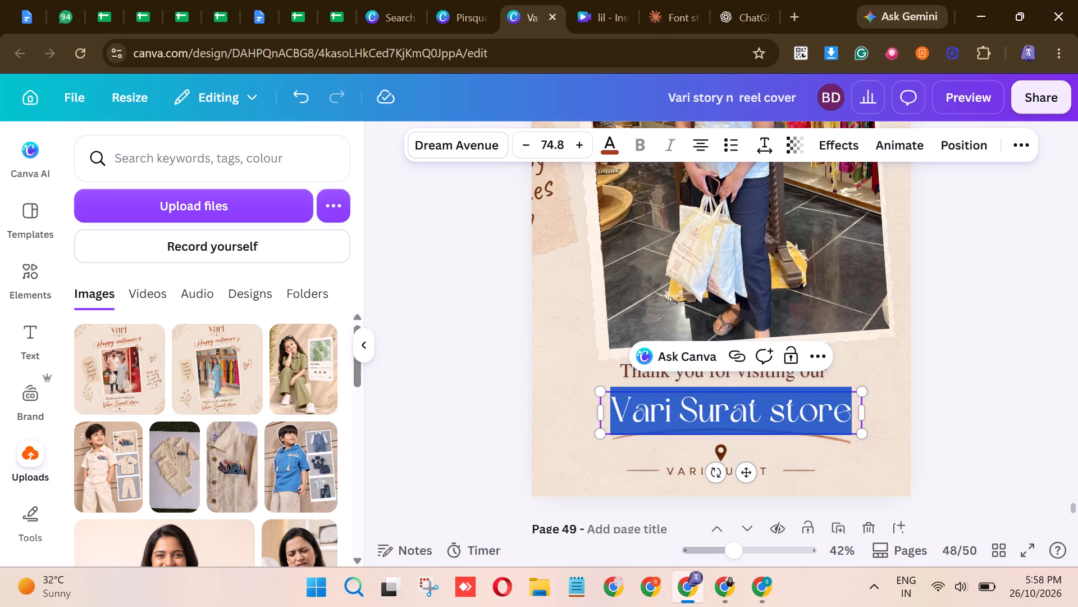
left_click(729, 406)
left_click_drag(758, 410, 694, 415)
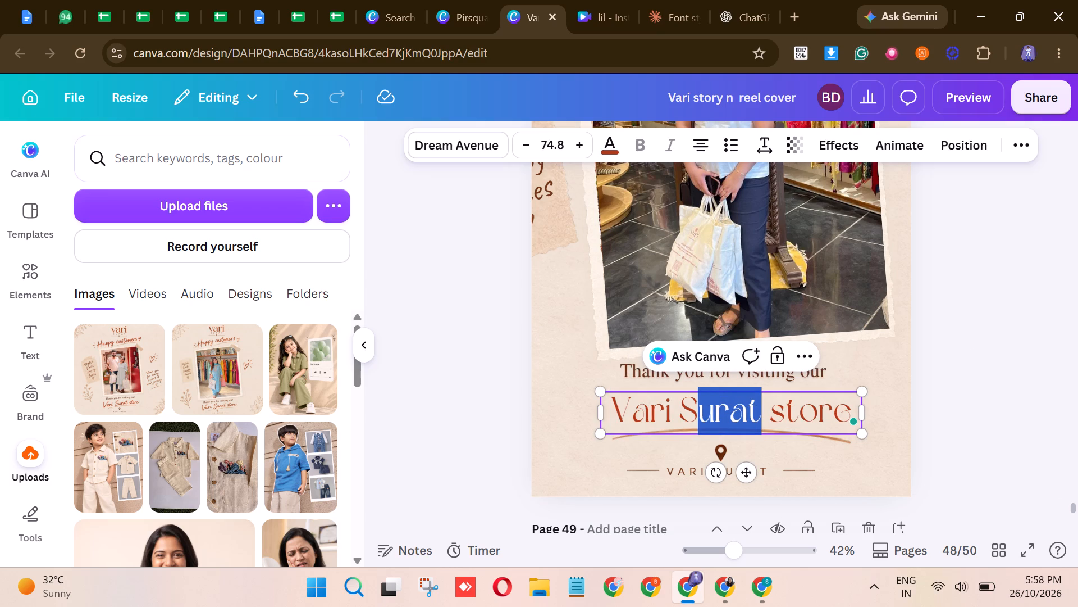
left_click_drag(694, 415, 688, 417)
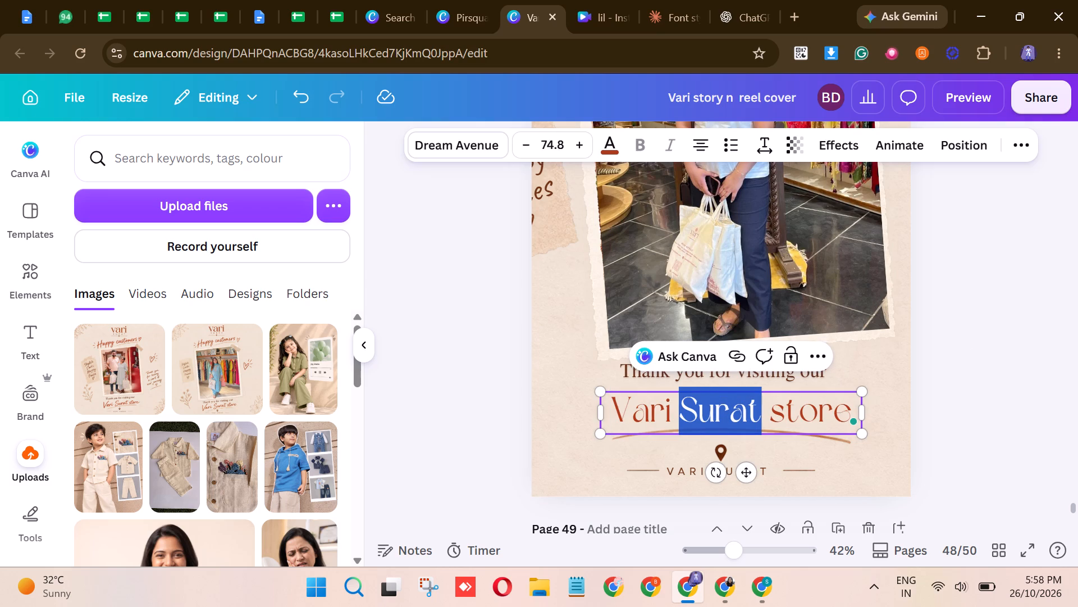
key("ctrl+v")
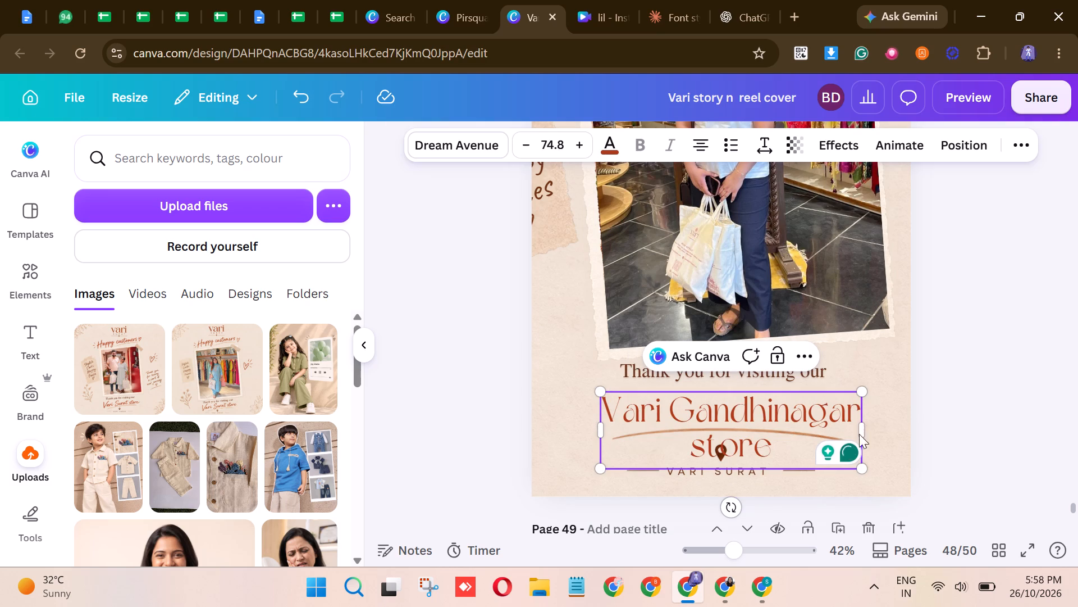
Widen the "Vari Gandhinagar store" text box to fit on one line and scale the text down to size 55.5.
left_click_drag(865, 432, 898, 426)
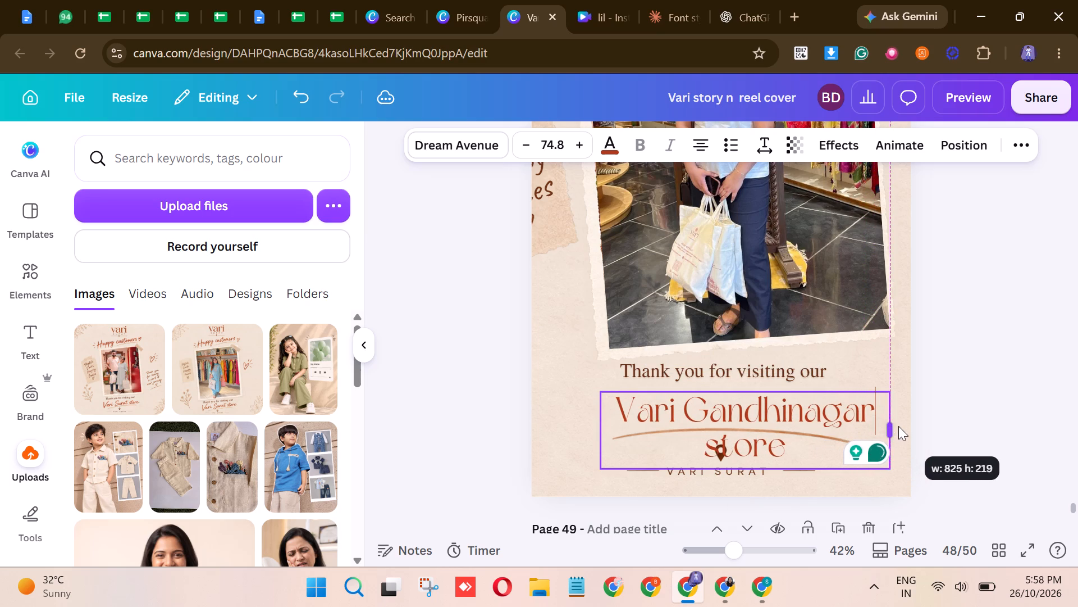
left_click_drag(898, 426, 969, 414)
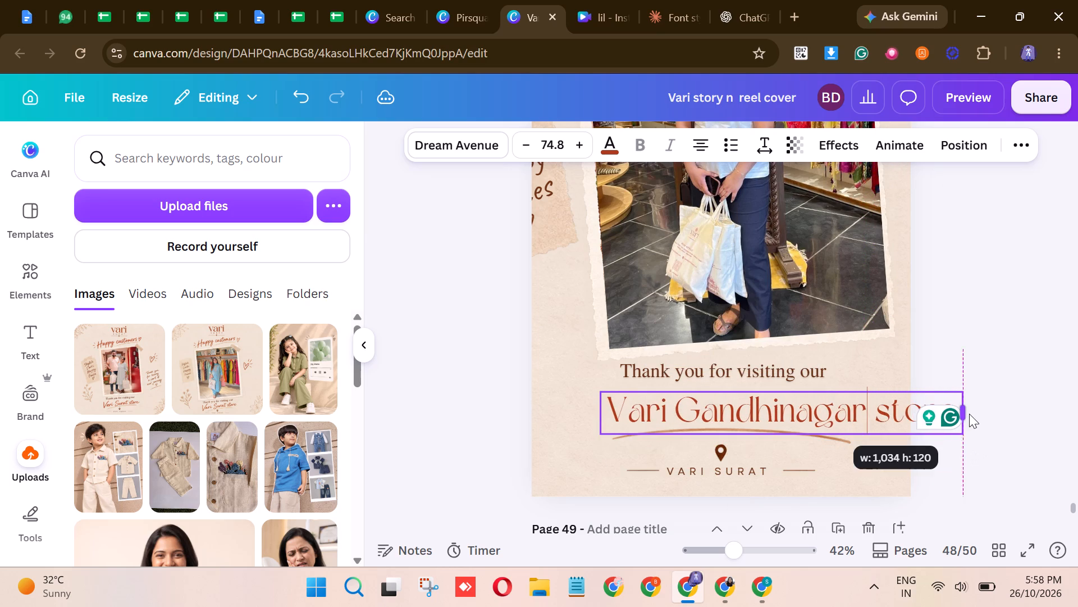
left_click_drag(969, 414, 960, 413)
left_click_drag(959, 438, 954, 436)
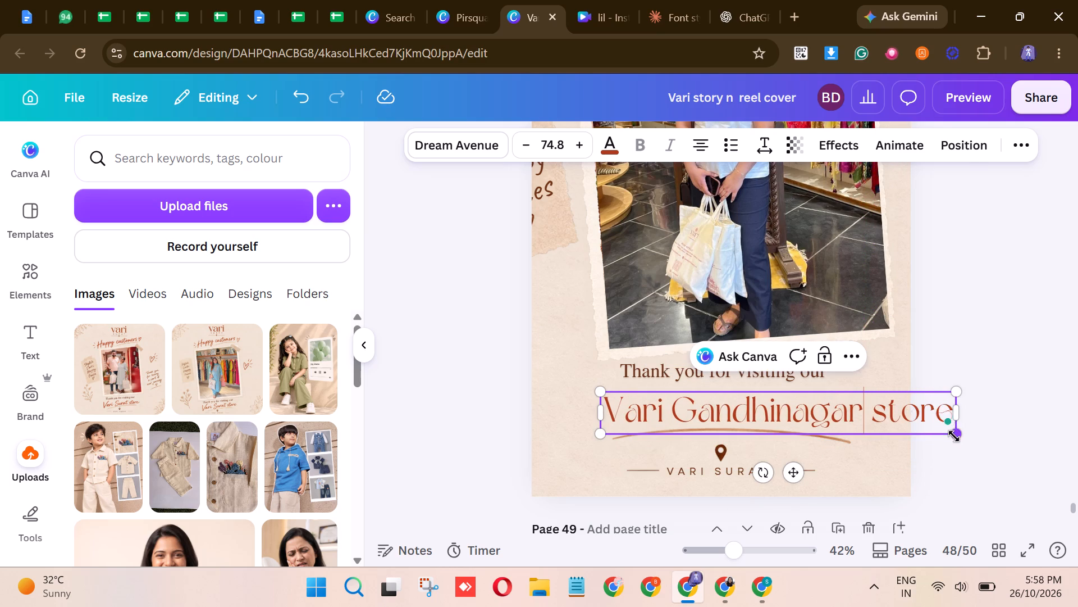
left_click_drag(954, 436, 849, 422)
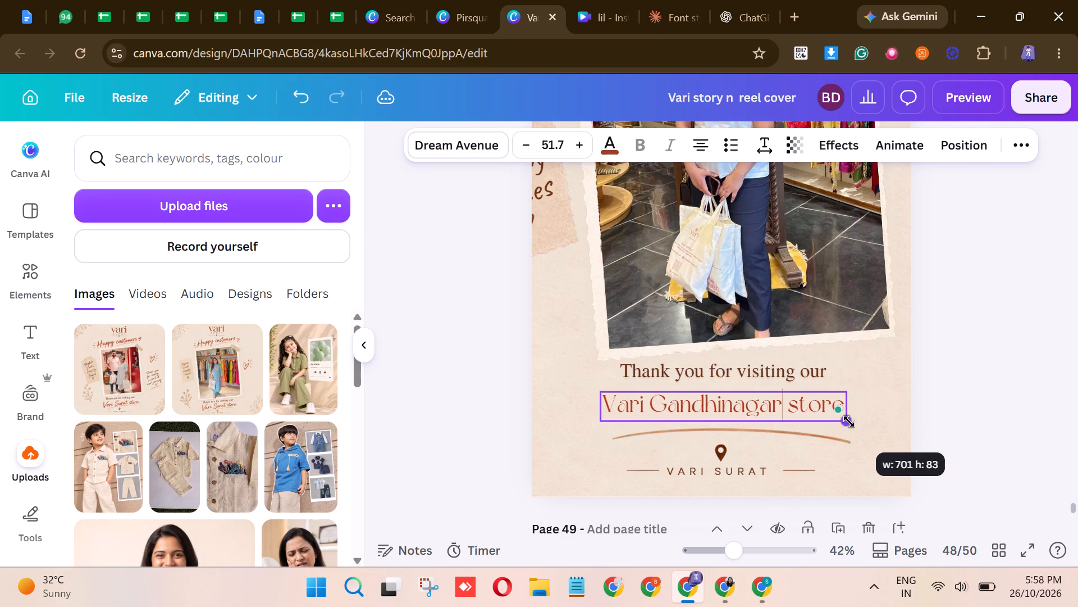
left_click_drag(849, 422, 861, 418)
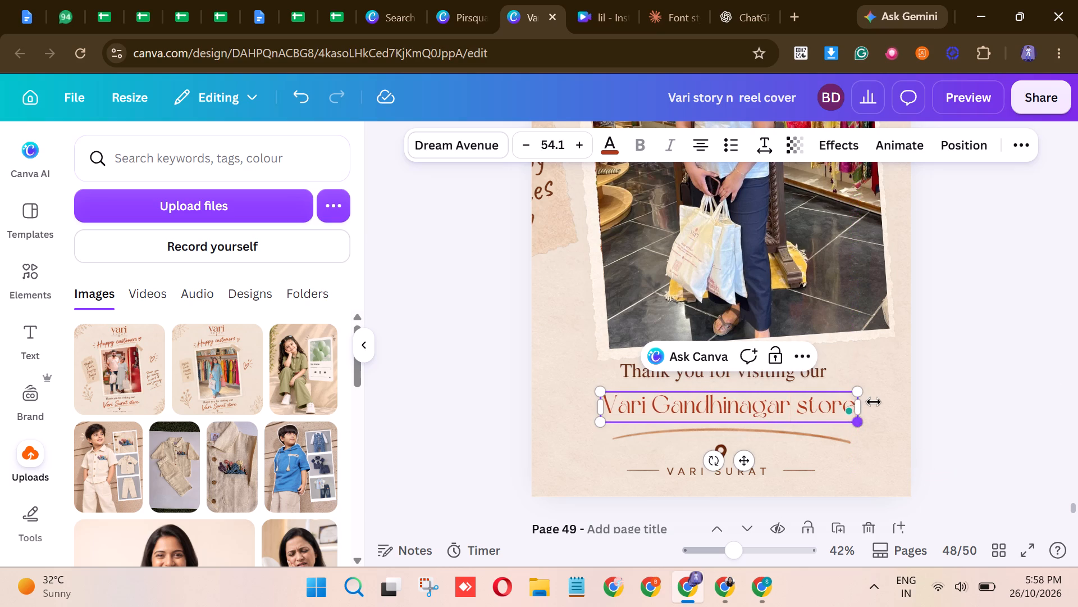
scroll(1022, 370, "up", 4)
scroll(910, 368, "down", 1)
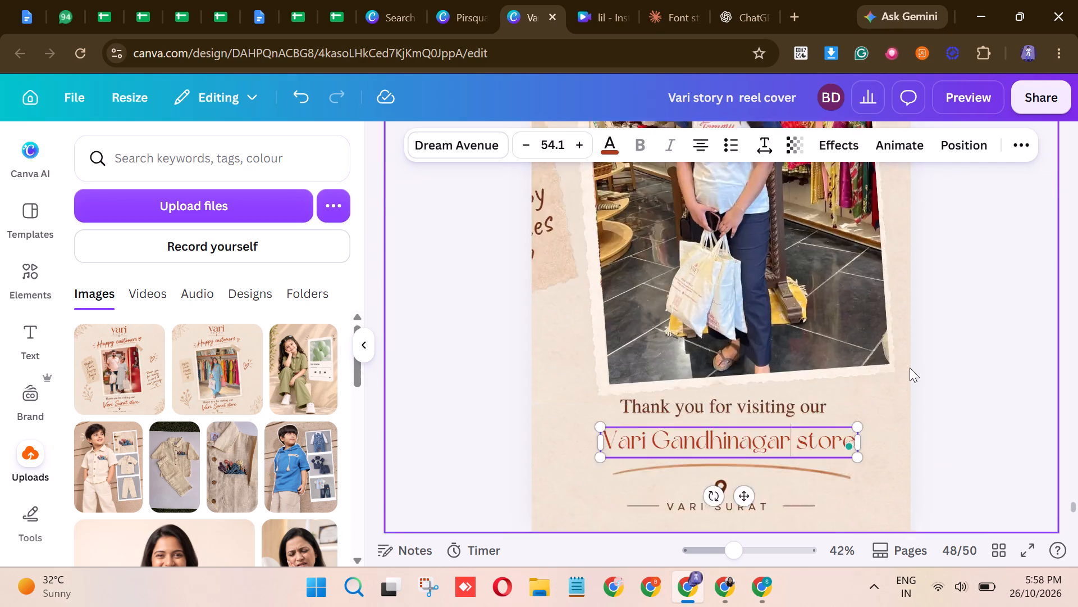
scroll(910, 368, "down", 1)
scroll(910, 368, "up", 1)
left_click_drag(860, 302, 860, 301)
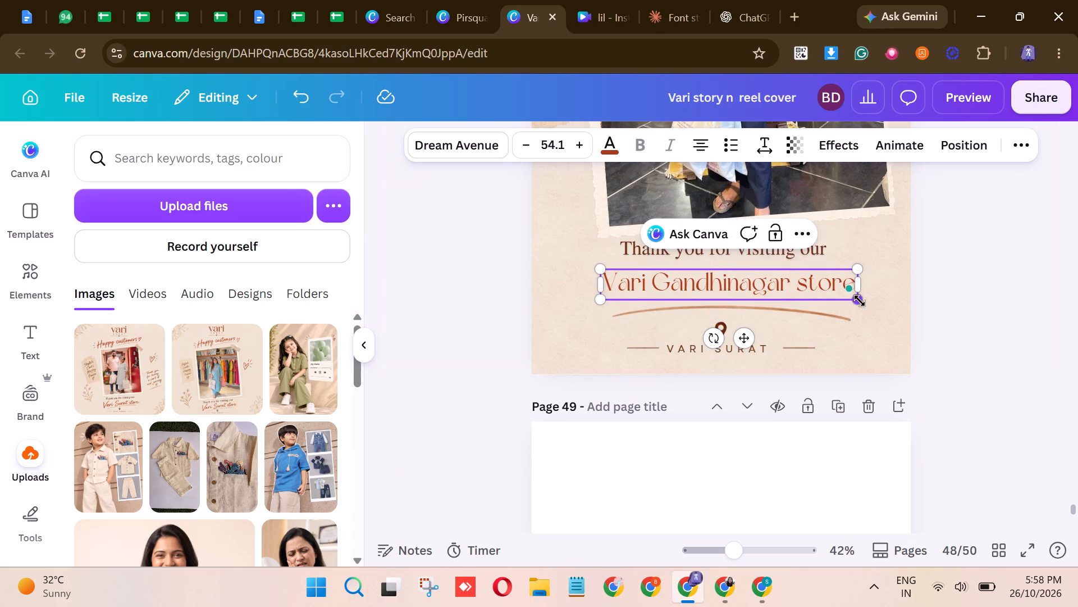
left_click_drag(860, 301, 866, 319)
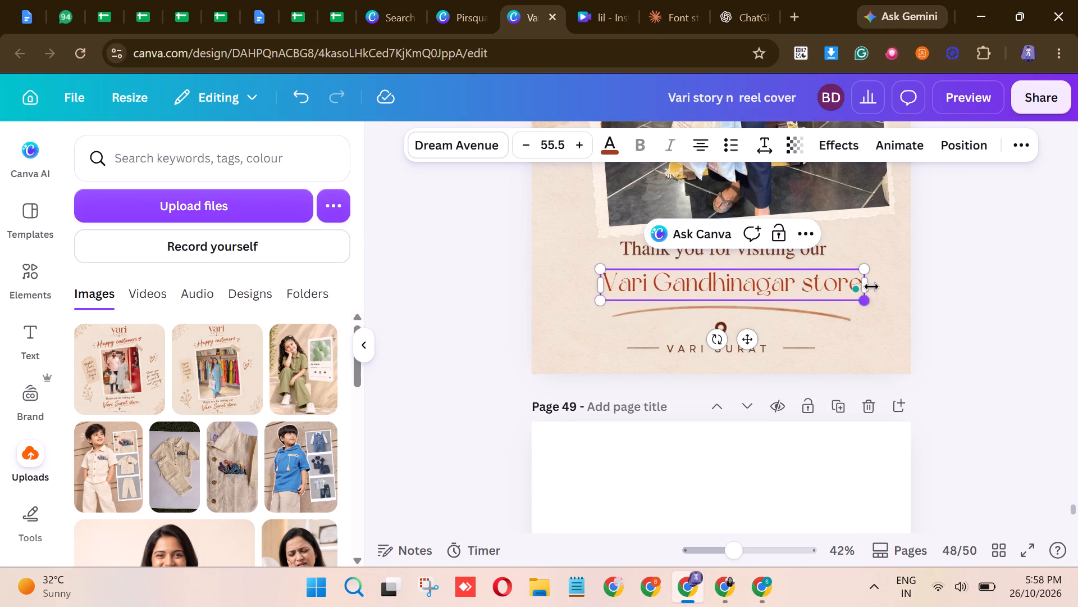
left_click(967, 271)
Apply the Curve text effect to "Vari Gandhinagar store" with a curve value of 9.
left_click(805, 289)
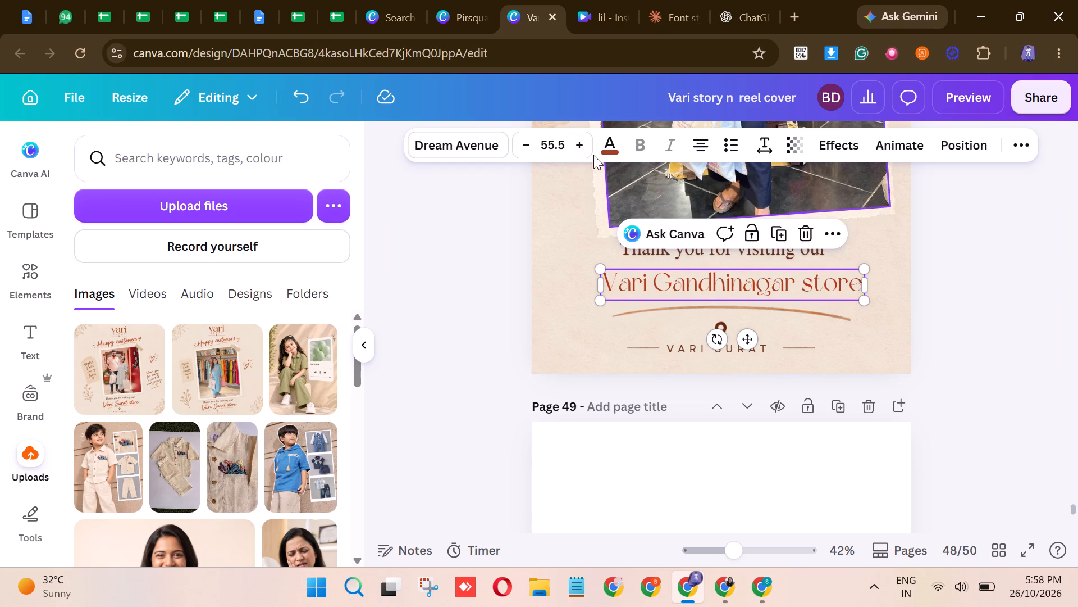
left_click(841, 149)
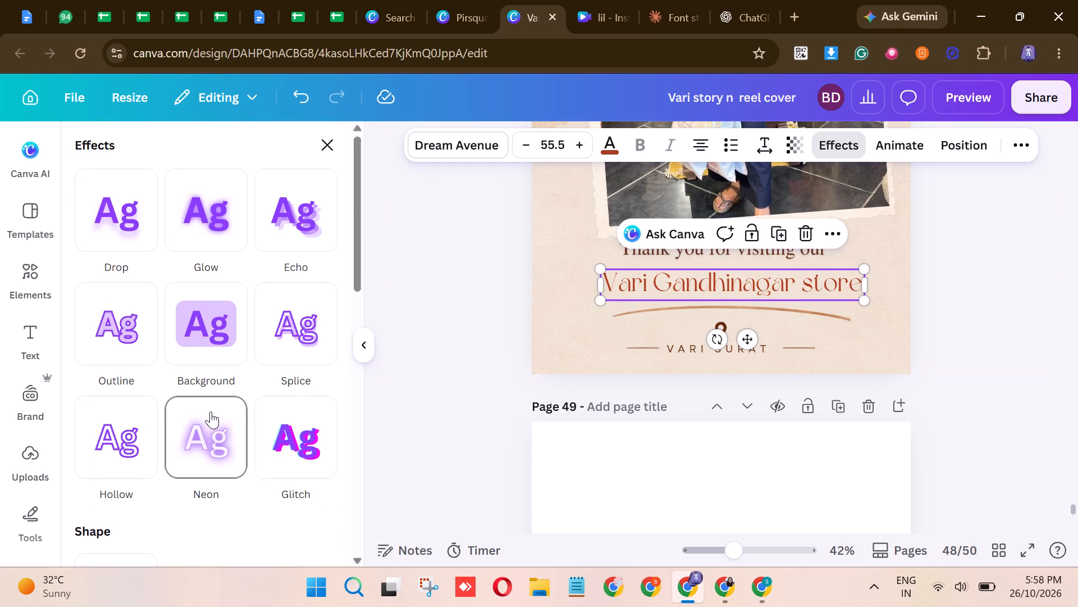
scroll(211, 411, "down", 3)
left_click(108, 302)
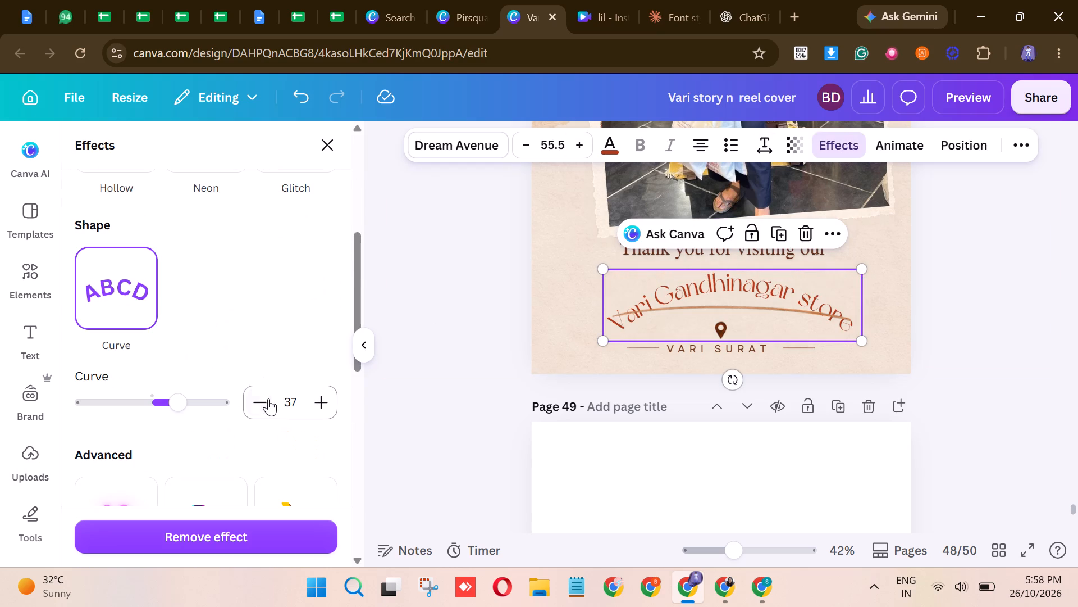
triple_click(265, 401)
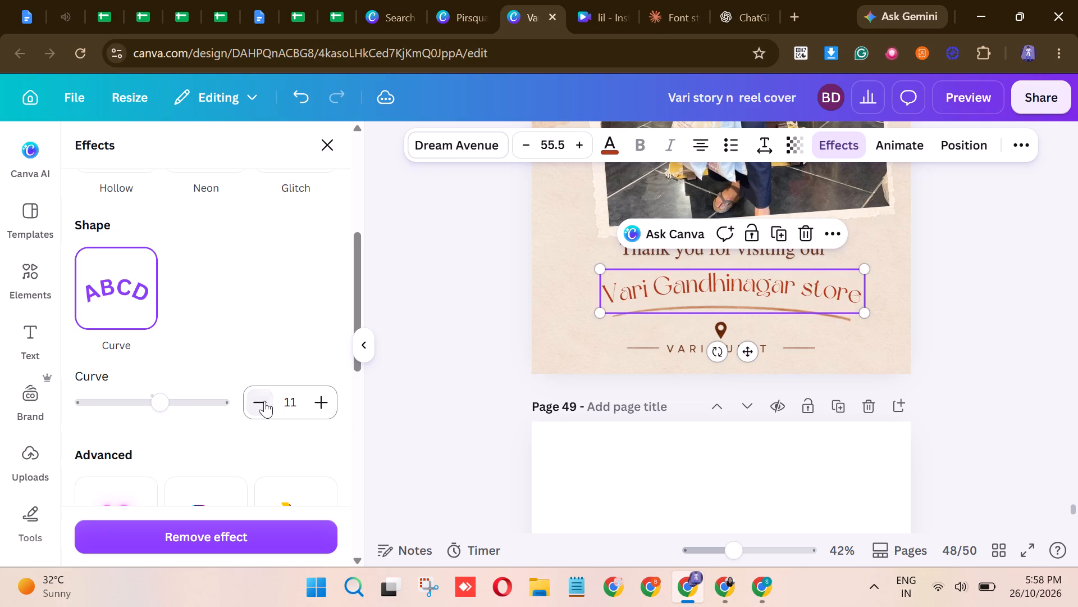
triple_click(264, 401)
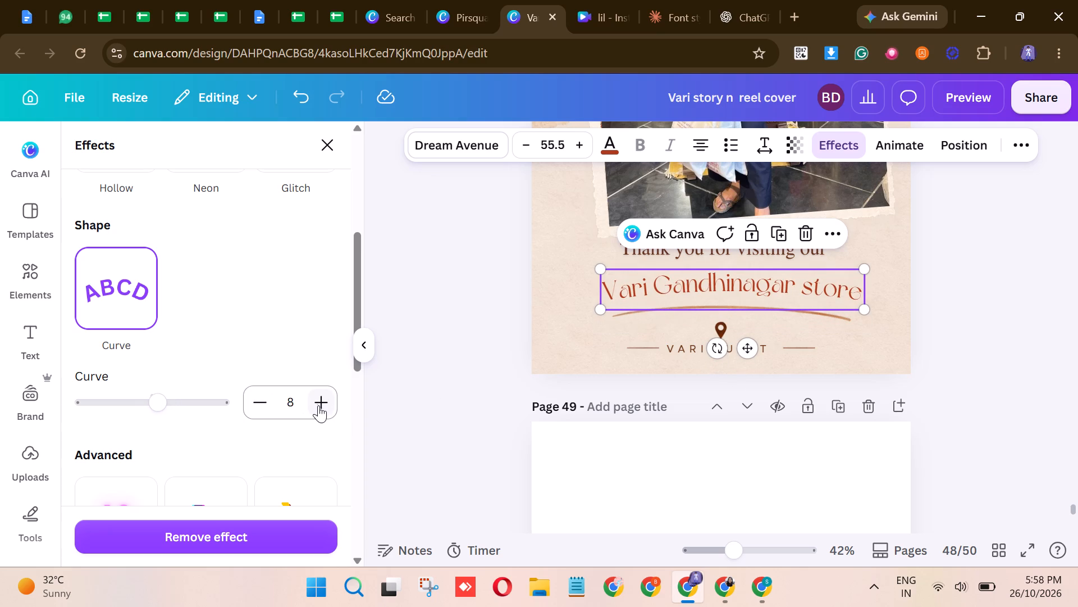
left_click(319, 405)
left_click(1077, 263)
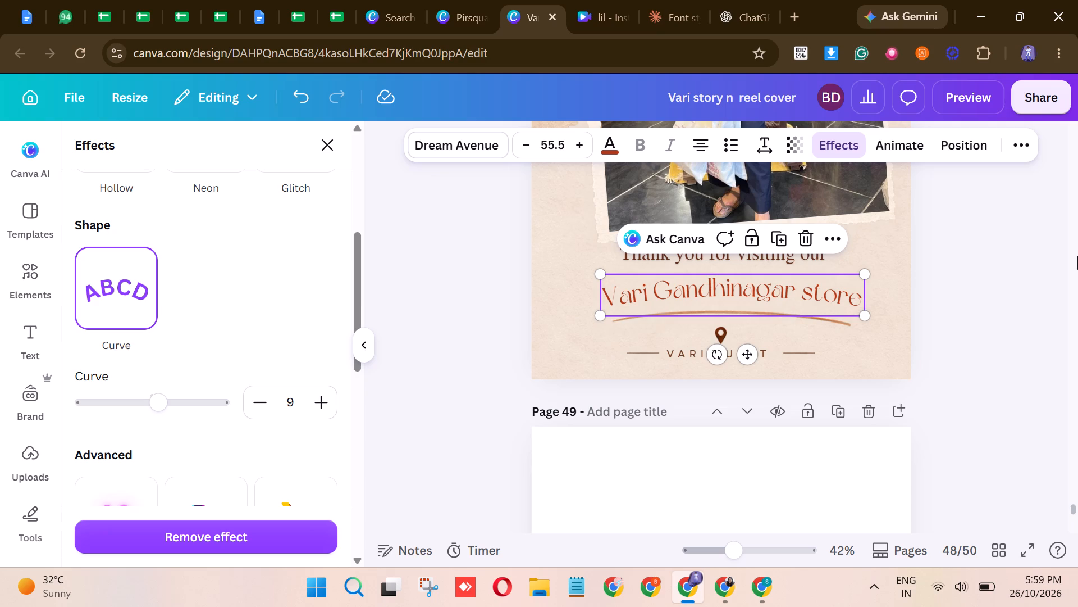
left_click(1034, 324)
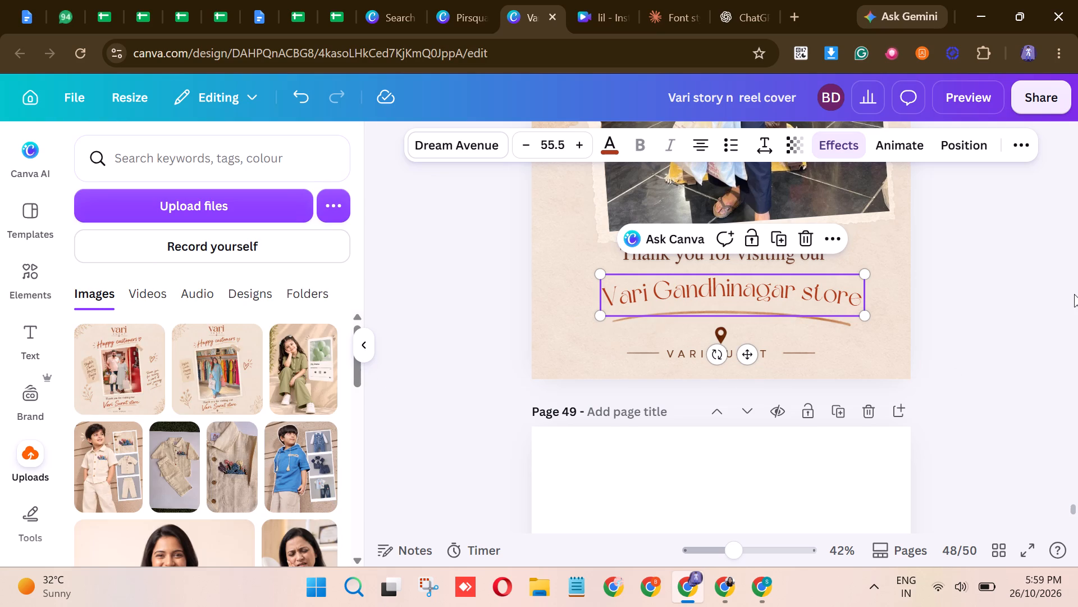
left_click(1074, 294)
left_click(976, 259)
Replace "SURAT" with "GANDHINAGAR" in the small location line beneath the pin icon.
left_click(714, 360)
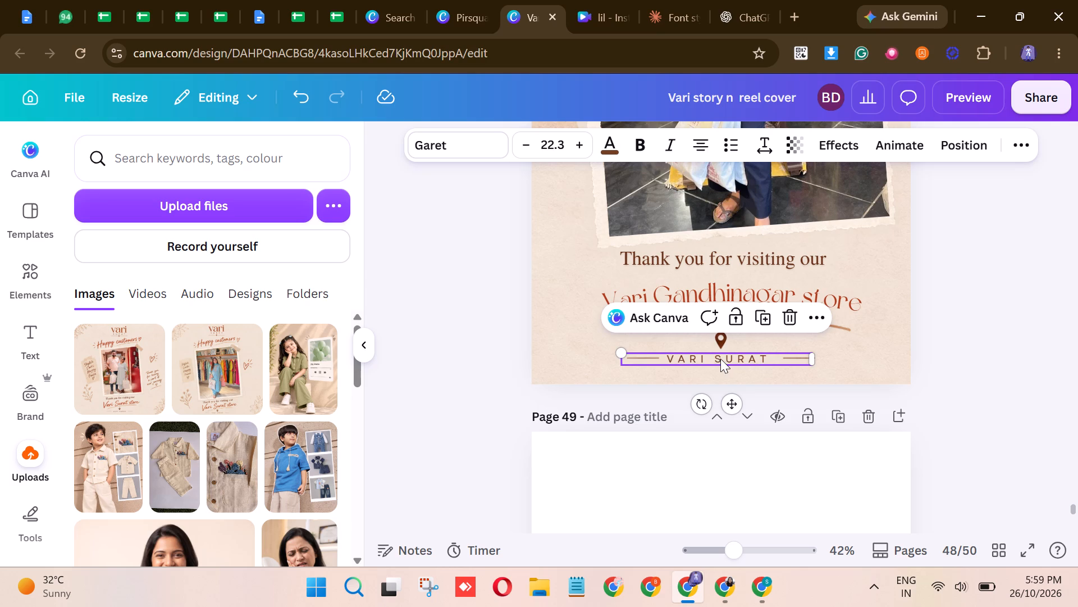
double_click(731, 352)
left_click(744, 355)
left_click(778, 361)
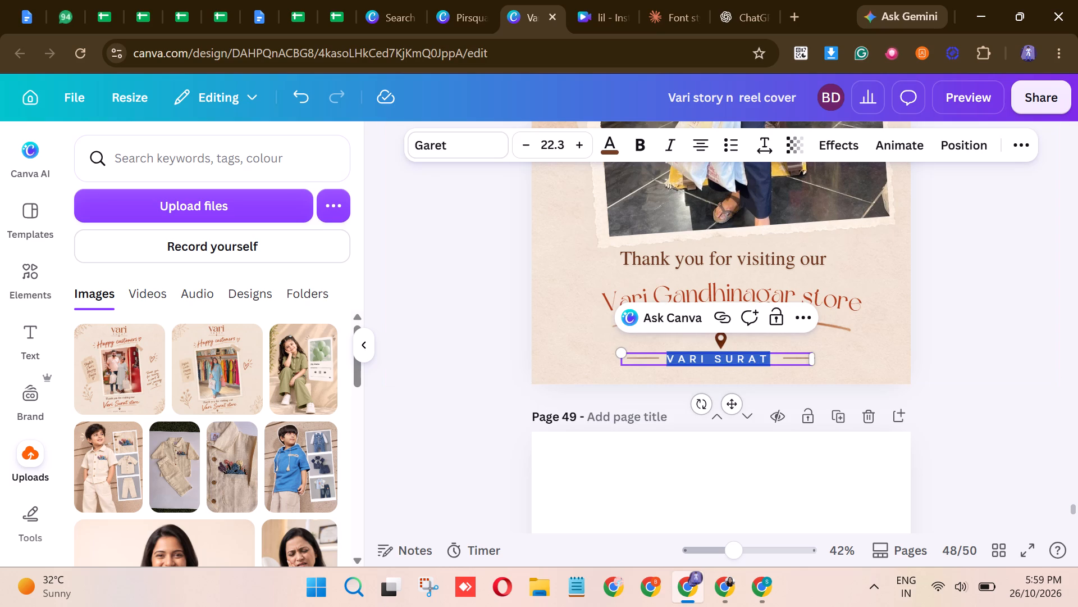
left_click(772, 360)
left_click_drag(772, 360, 727, 361)
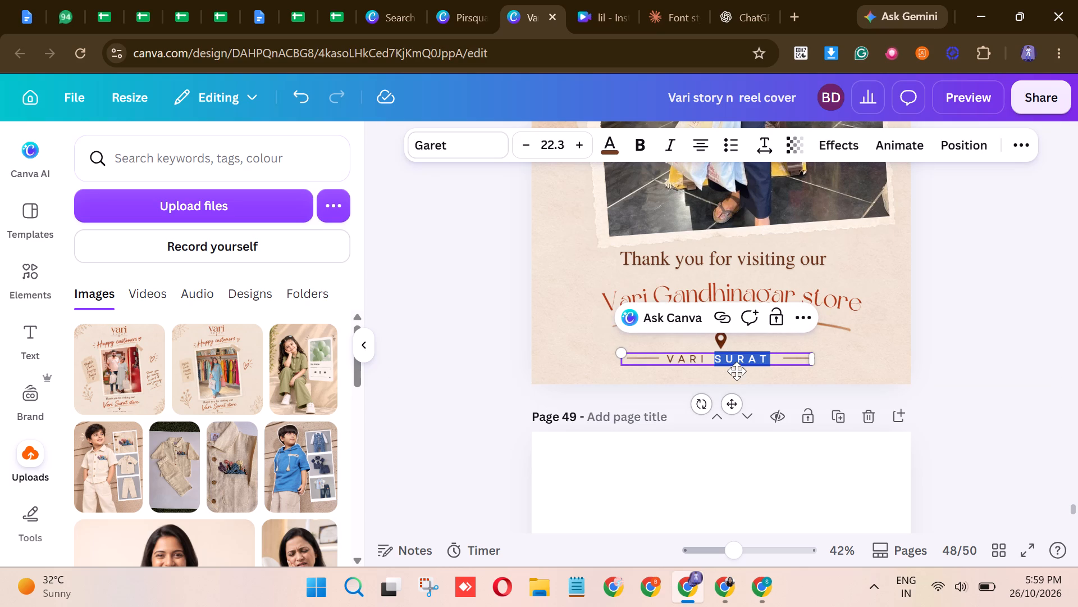
key("ctrl+v")
left_click(951, 323)
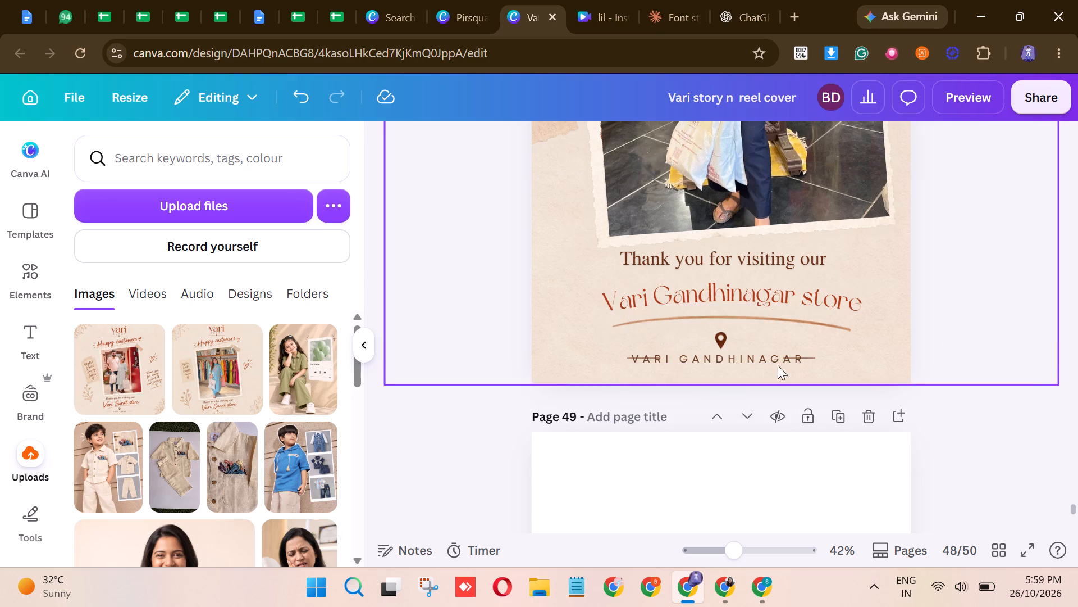
Move the "VARI GANDHINAGAR" text down slightly so it clears the two short decorative lines.
left_click(748, 364)
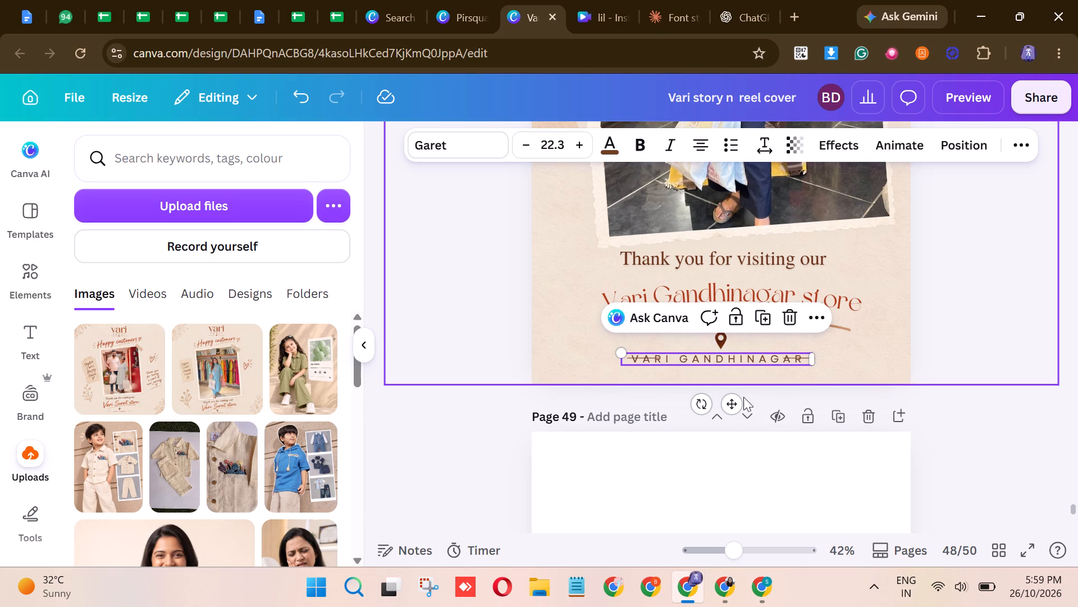
left_click_drag(730, 405, 730, 419)
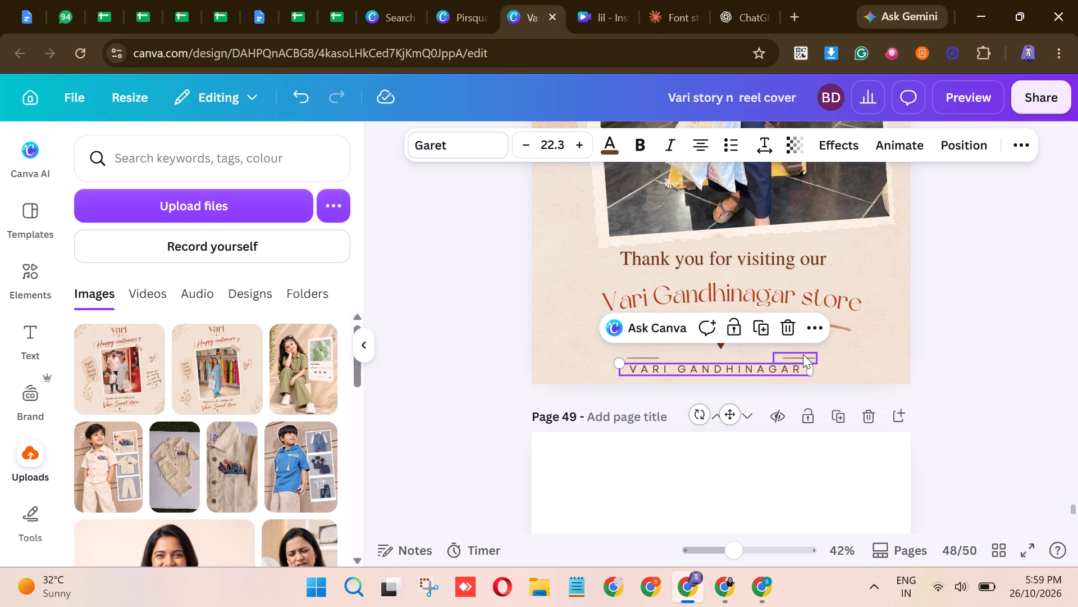
Shift the two short decorative lines outward so they flank the full width of "VARI GANDHINAGAR".
left_click_drag(803, 354, 828, 354)
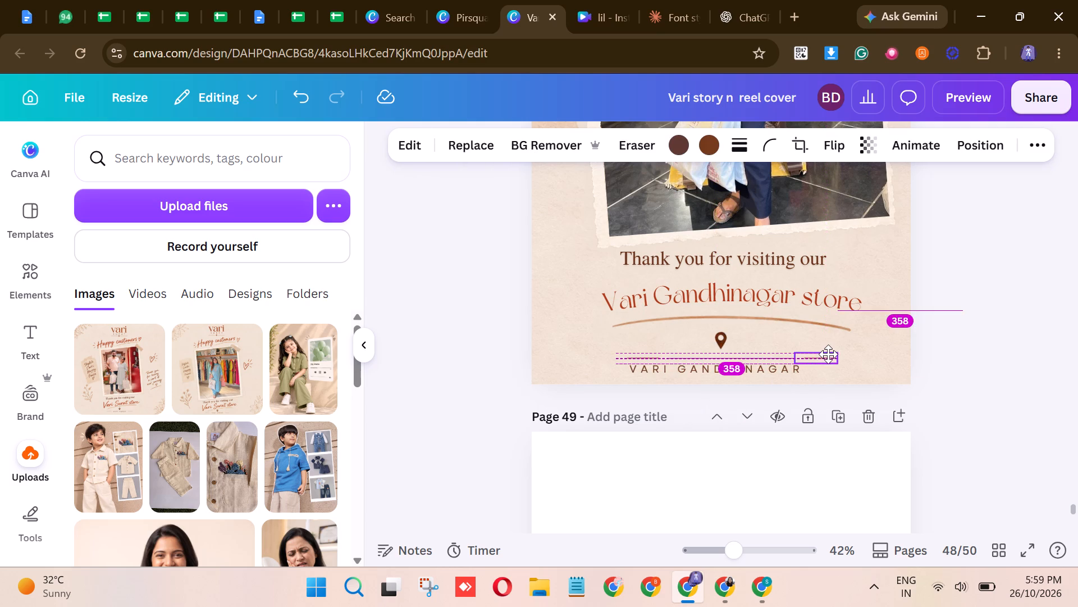
left_click_drag(828, 354, 833, 354)
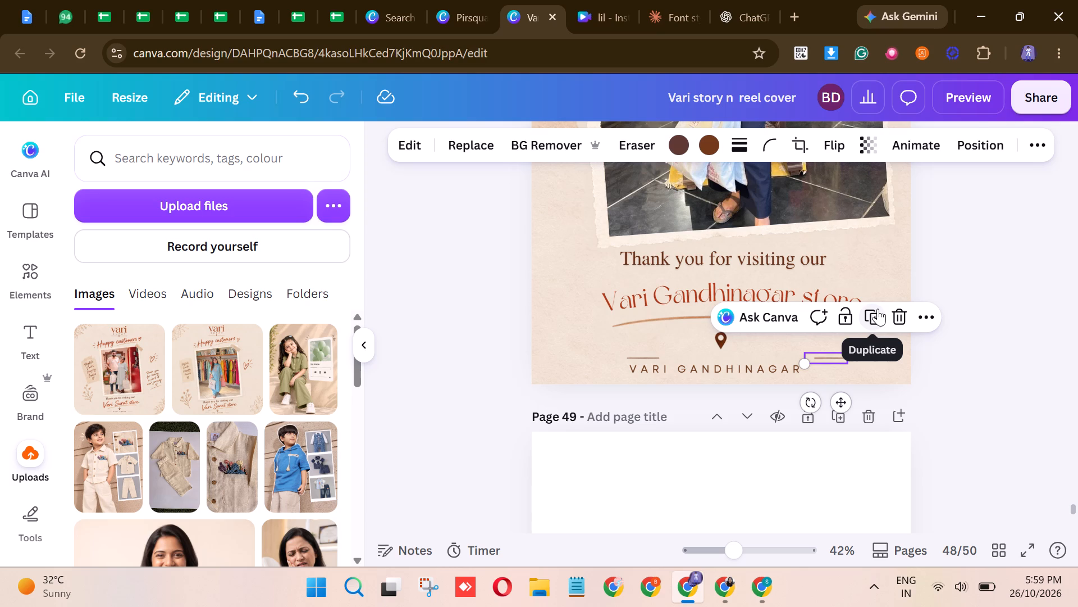
left_click(632, 353)
key("Left")
key("Left")
key("Left")
key("Left")
key("Left")
key("Left")
key("Left")
key("Left")
key("Left")
key("Left")
key("Left")
key("Left")
key("Left")
key("Left")
key("Left")
key("Left")
key("Left")
key("Left")
key("Left")
key("Left")
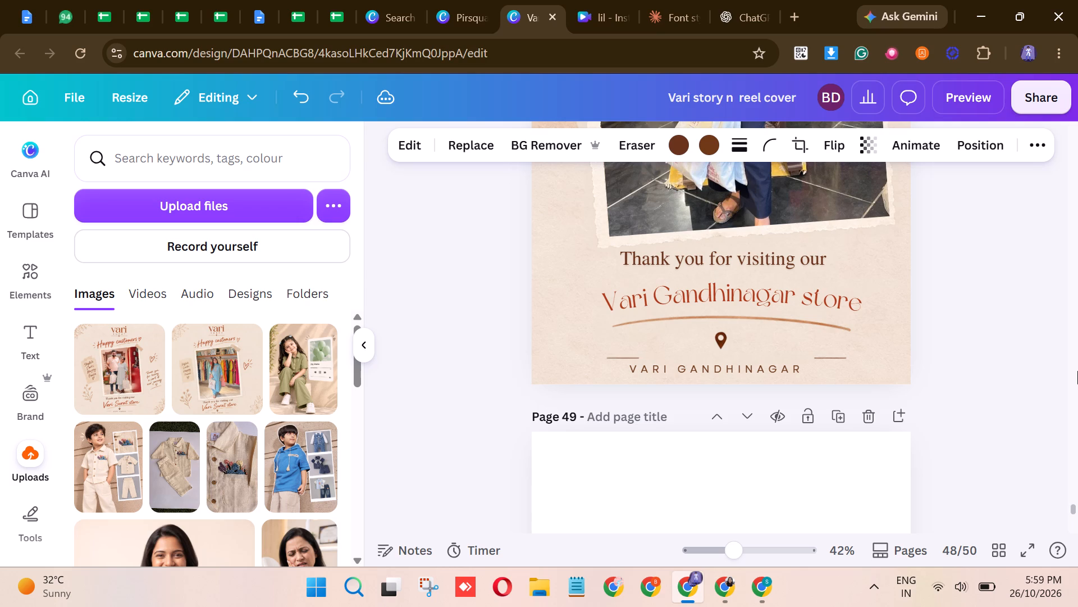
right_click(1077, 371)
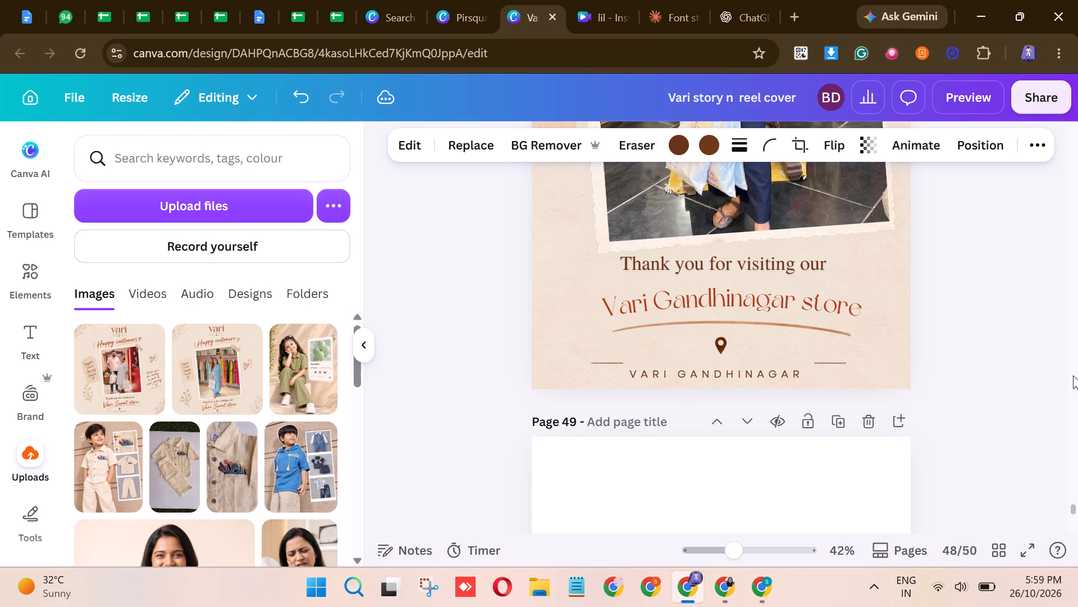
Raise the "VARI GANDHINAGAR" text until it is vertically level with its flanking lines.
left_click(651, 375)
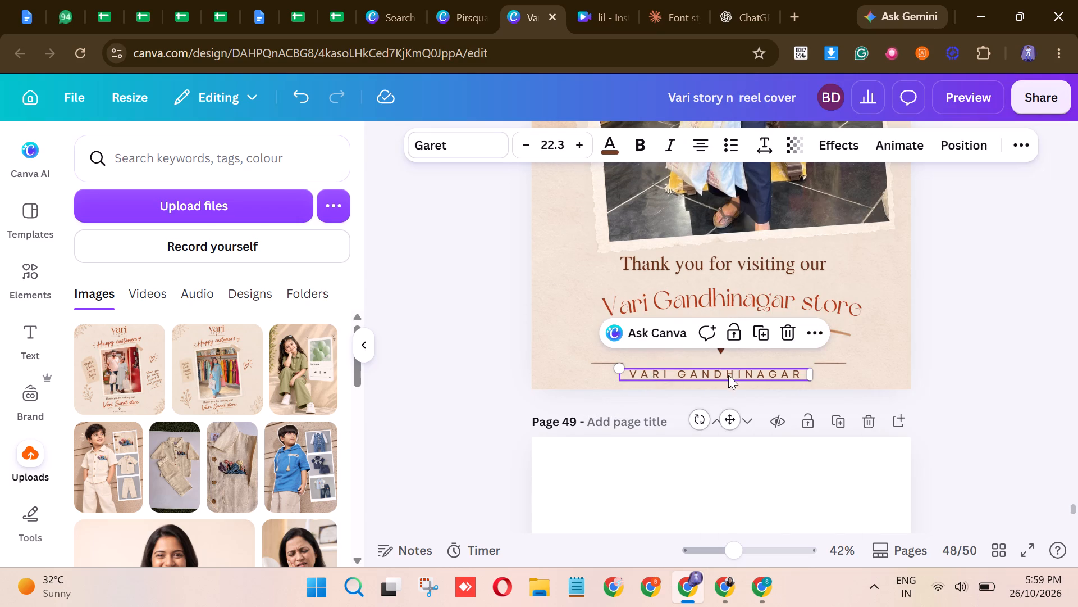
key("Up")
key("Up")
key("Up")
key("Up")
key("Up")
key("Up")
key("Up")
key("Up")
key("Up")
key("Up")
key("Up")
key("Up")
key("Up")
key("Up")
key("Up")
key("Up")
key("Up")
key("Up")
key("Up")
key("Up")
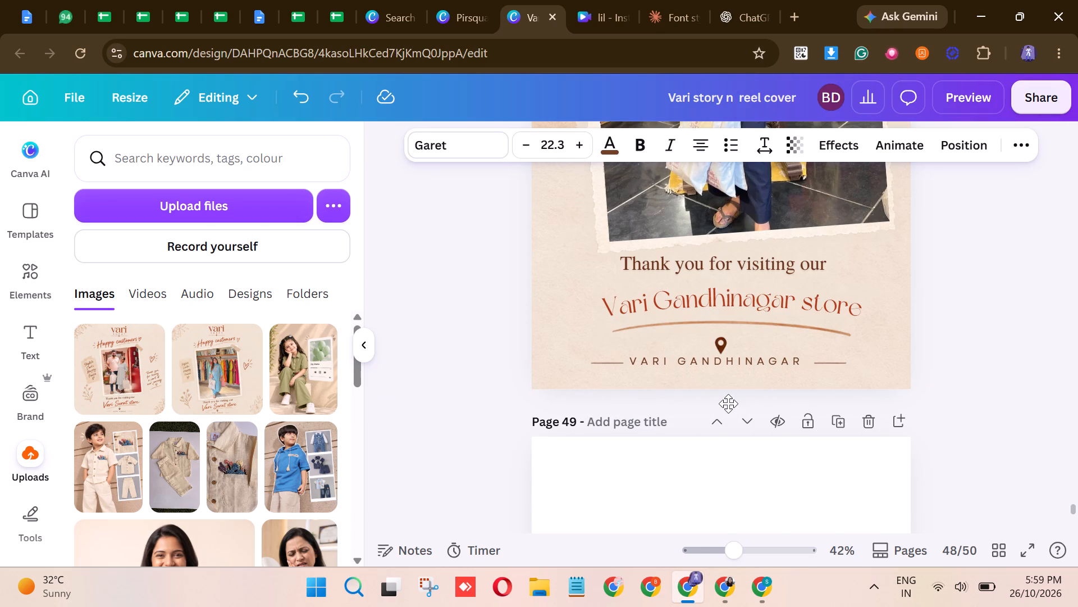
key("Down")
key("Down")
key("Down")
key("Down")
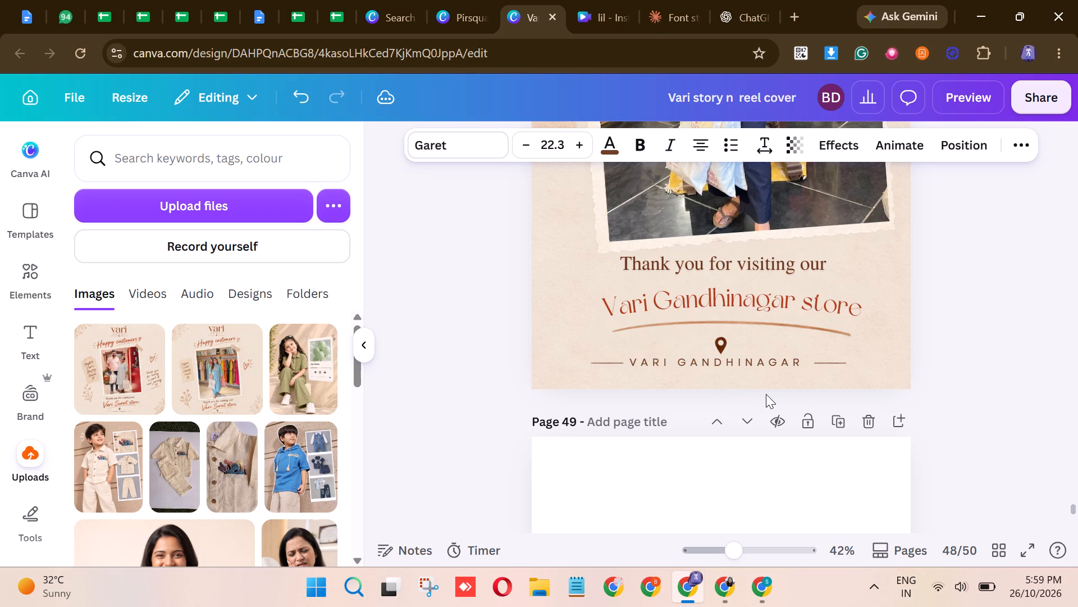
key("Up")
Nudge the decorative line after "VARI GANDHINAGAR" closer to the text so its gap matches the one before it.
left_click(833, 364)
key("Left")
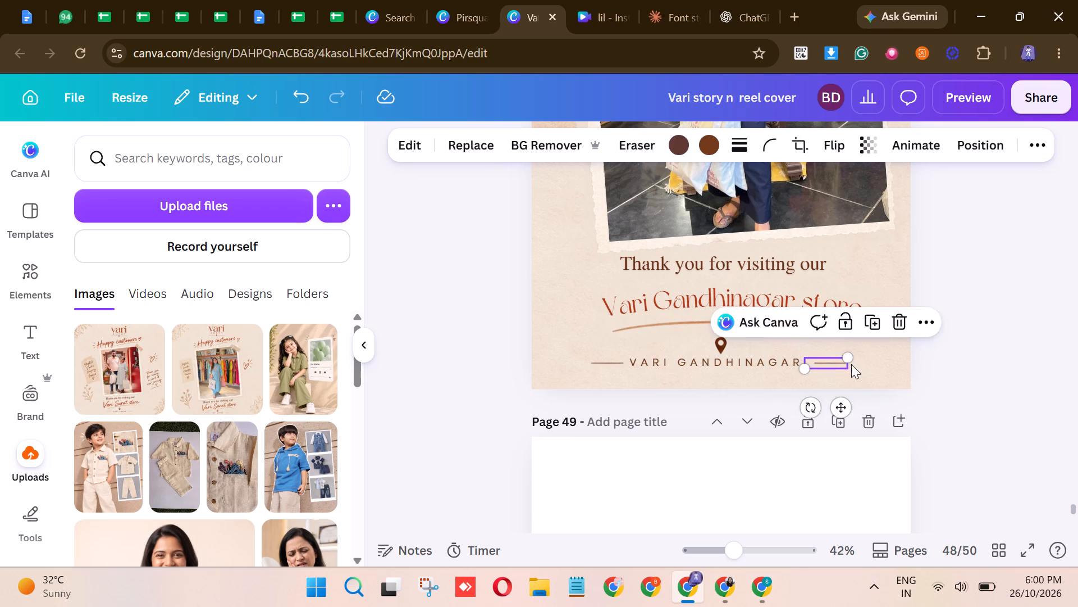
key("Left")
key("Left")
key("Left")
key("Left")
key("Left")
key("Left")
key("Left")
key("Left")
key("Left")
key("Left")
key("Left")
key("Left")
key("Left")
key("Left")
key("Left")
key("Left")
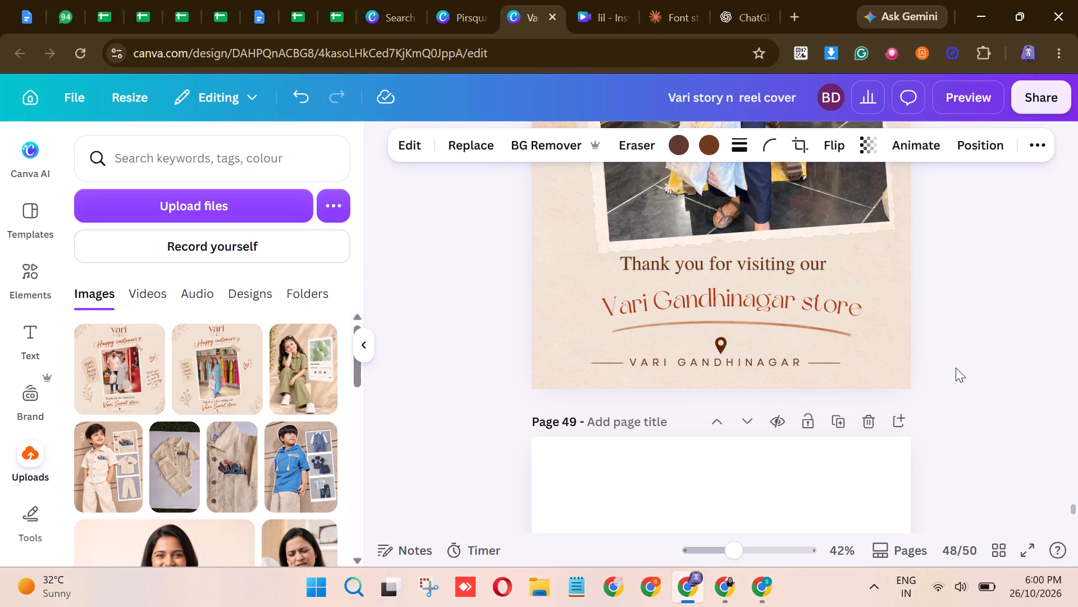
key("Left")
key("Left")
key("Left")
key("Left")
key("Left")
key("Left")
key("Left")
key("Left")
key("Left")
key("Left")
key("Right")
key("Right")
key("Right")
key("Left")
key("Left")
key("Left")
key("Left")
key("Left")
key("Left")
key("Left")
key("Left")
key("Left")
key("Left")
key("Left")
key("Left")
key("Left")
key("Right")
key("Right")
key("Right")
key("Right")
key("Right")
key("Right")
key("Right")
key("Right")
key("Right")
key("Right")
key("Right")
key("Right")
key("Right")
key("Right")
key("Left")
key("Left")
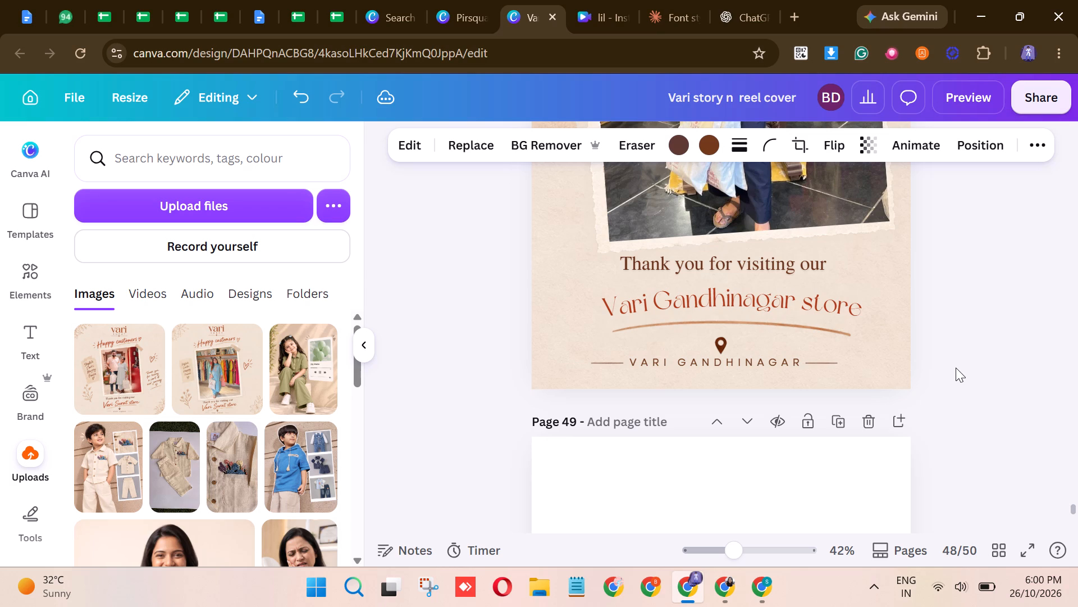
key("Left")
left_click(956, 365)
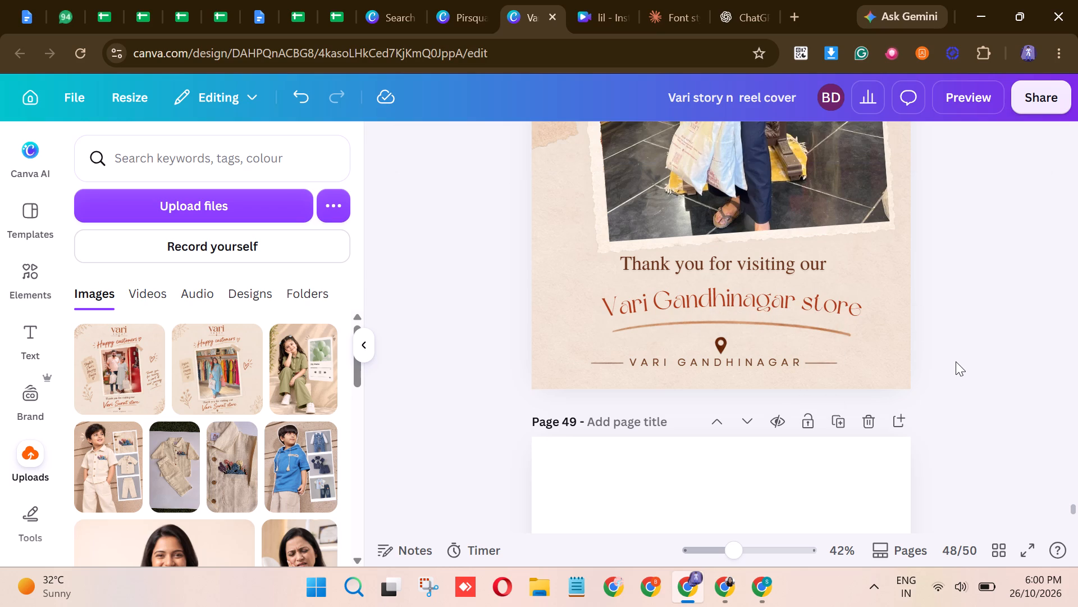
Review the full layout of the Vari Gandhinagar story on page 48 against the Vari Baroda story on the preceding page.
scroll(954, 361, "down", 3, "ctrl")
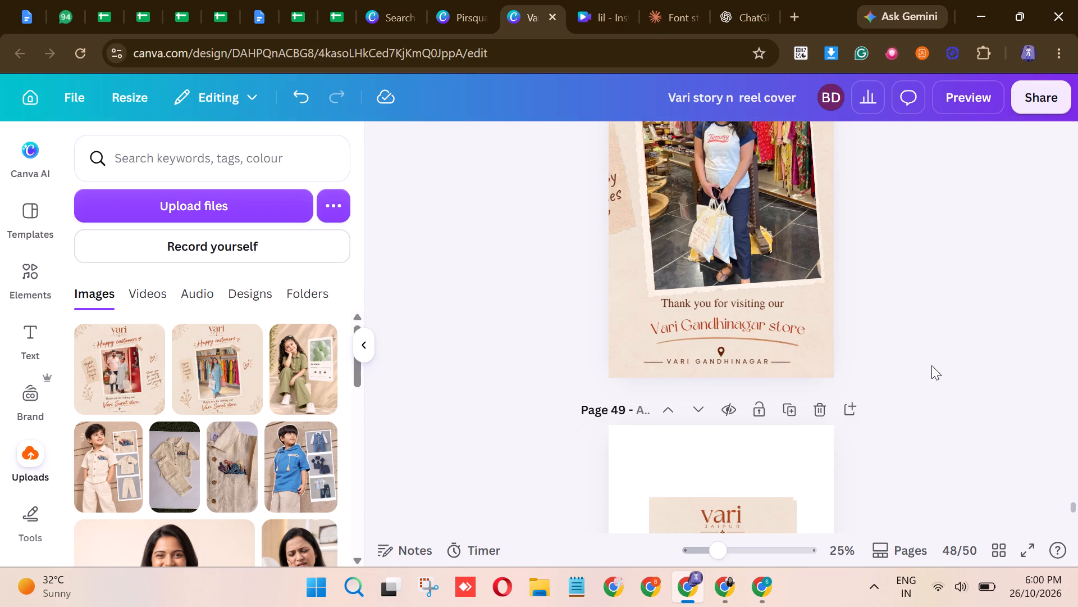
scroll(930, 365, "up", 2)
scroll(930, 365, "down", 1)
scroll(896, 370, "up", 1)
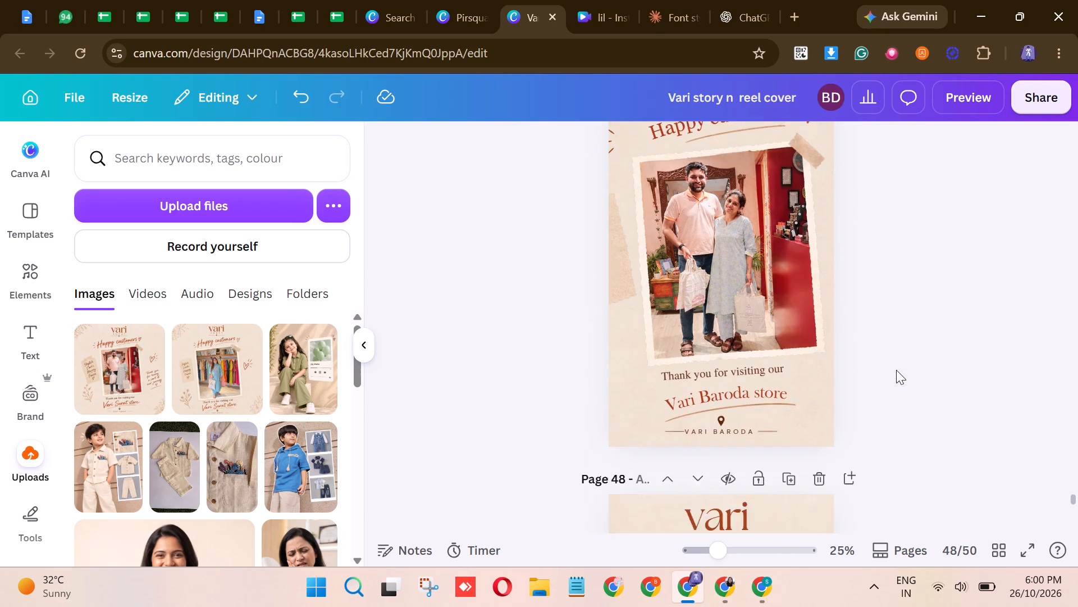
scroll(896, 370, "up", 1)
scroll(896, 370, "down", 3)
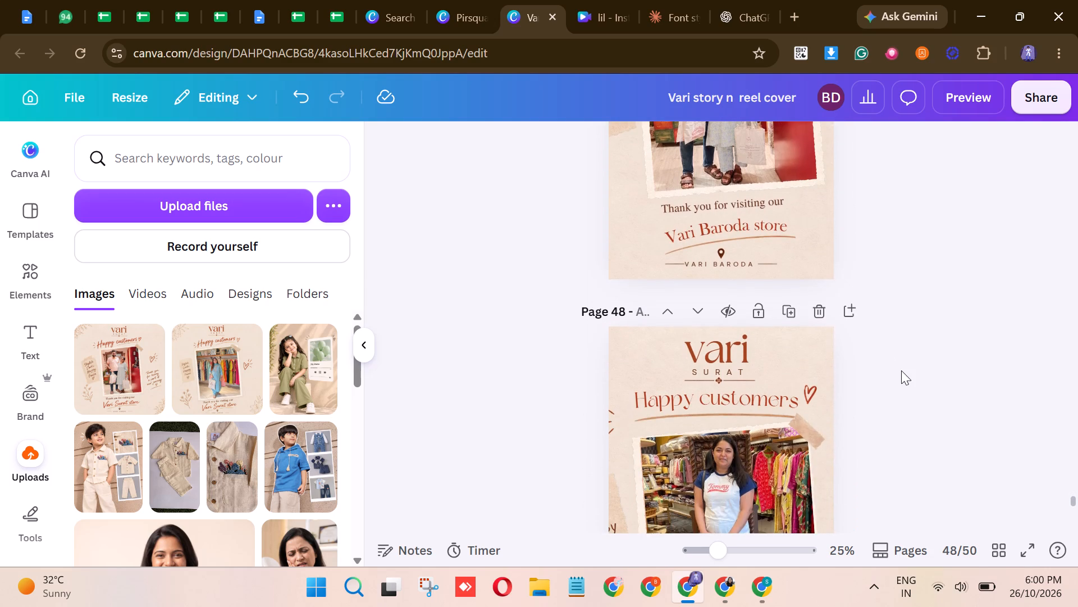
scroll(901, 370, "down", 1)
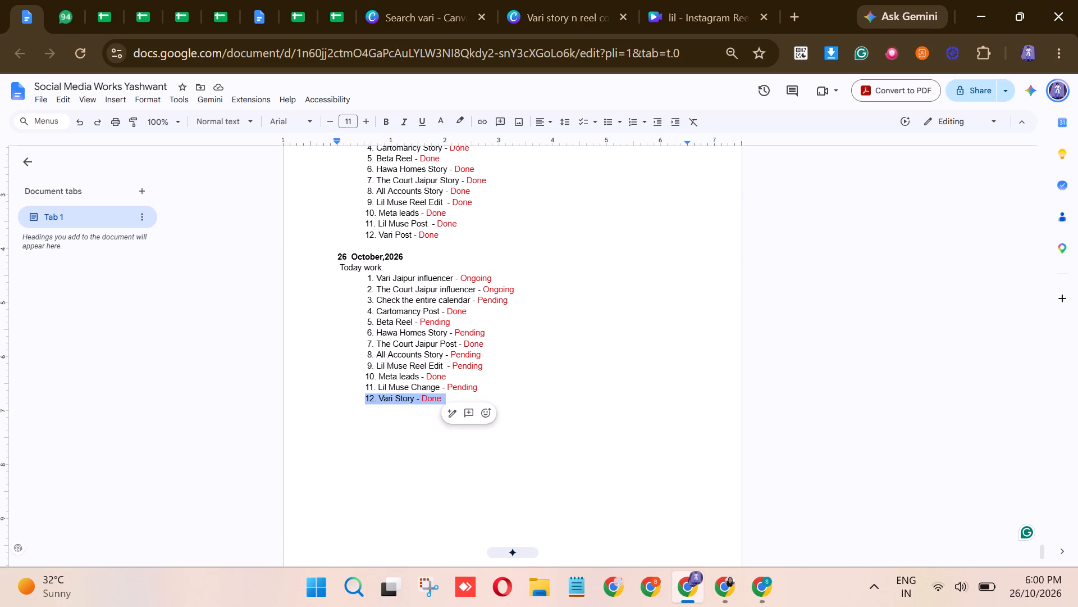
Copy the "Vari Story - Done" entry of the 26 October work list and place the cursor on the line below it.
key("ctrl+c")
key("shift+Return")
key("ctrl+z")
key("Right")
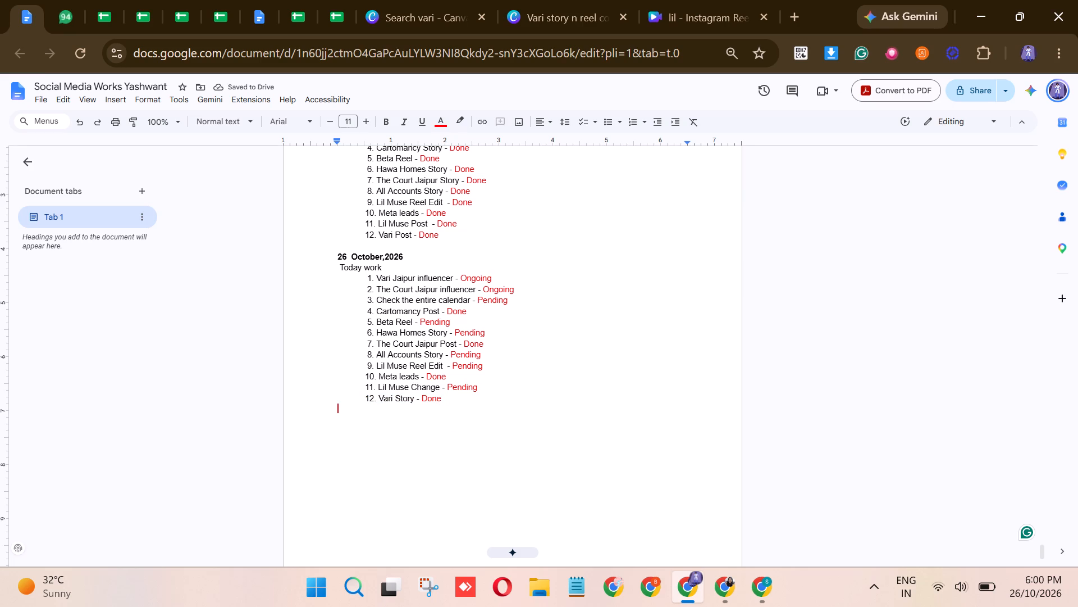
Paste a copy of "12. Vari Story - Done" below the last 26 October entry and indent it to align with the list.
key("ctrl+v")
key("Up")
key("space")
key("space")
key("space")
key("space")
key("space")
key("space")
key("space")
key("space")
key("space")
key("space")
key("space")
key("space")
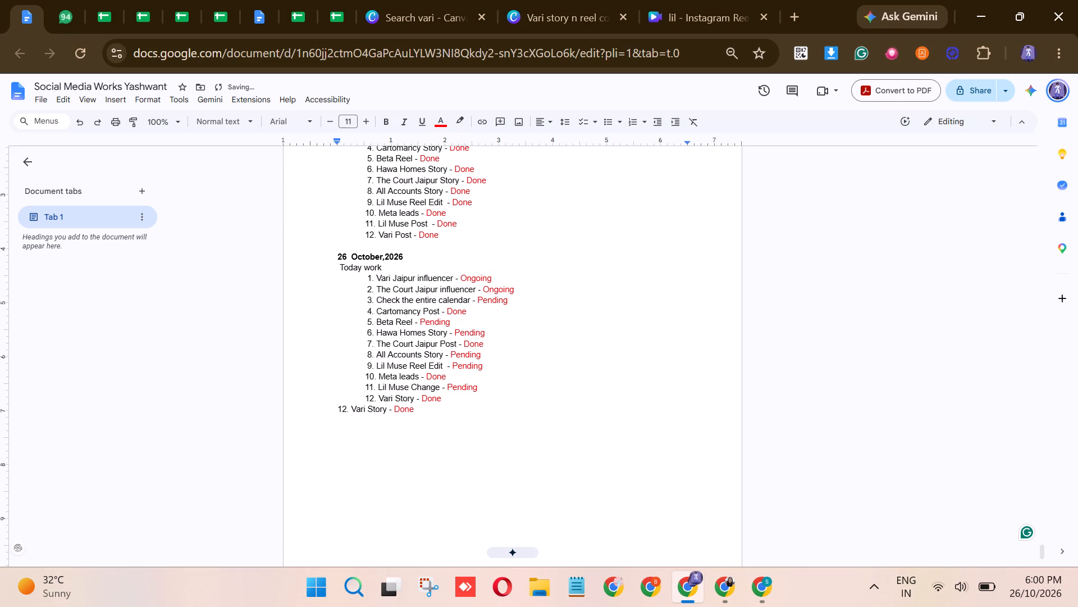
Renumber the copied "Vari Story" line as item 13.
key("Right")
key("Right")
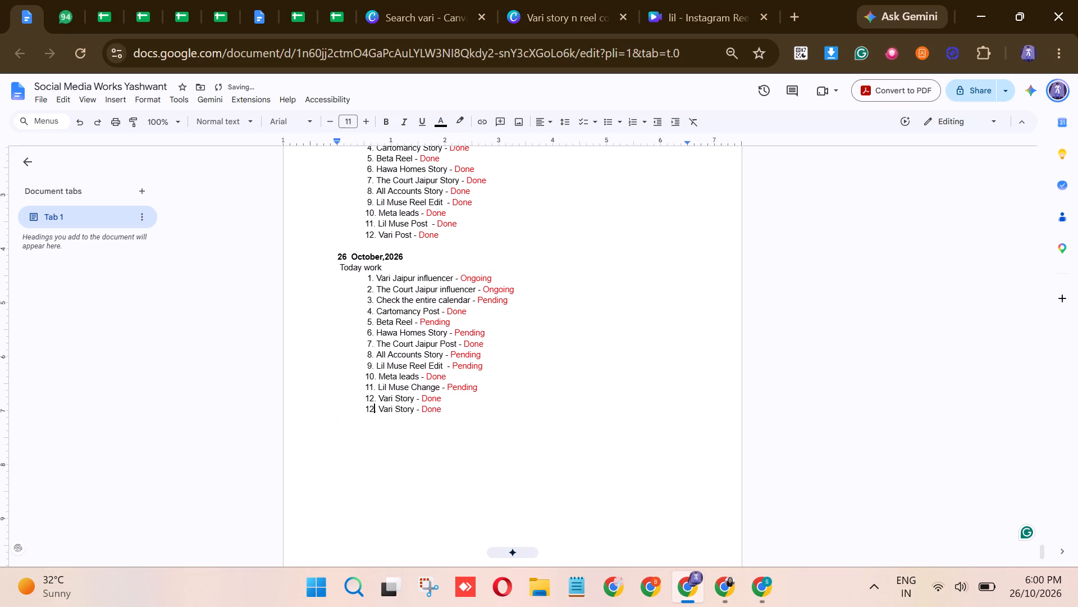
key("BackSpace")
key("3")
Remove the word "Story" from item 13 of the 26 October list, keeping "Vari" and the "Done" status.
left_click(414, 412)
key("BackSpace")
key("BackSpace")
key("BackSpace")
key("BackSpace")
key("BackSpace")
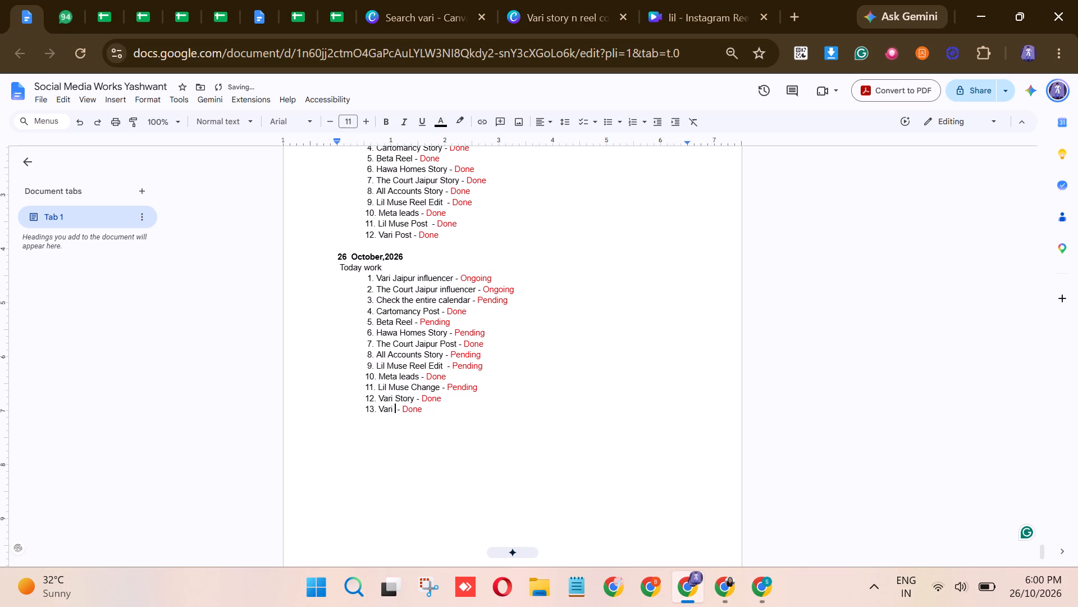
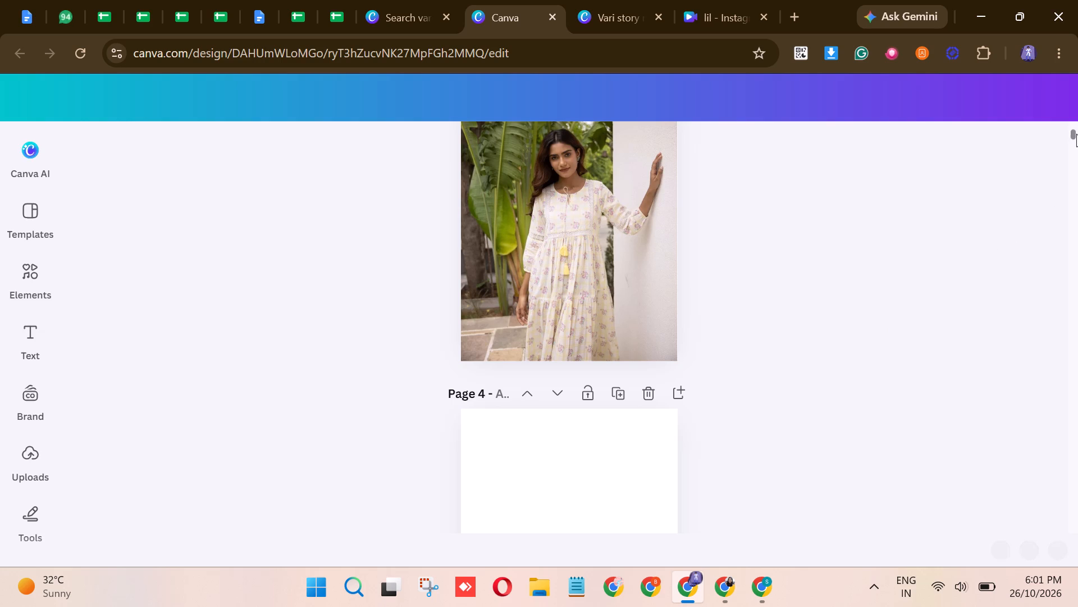
Go to the end of the Vari Posts 2 design and look back through its last pages.
left_click_drag(1076, 134, 1075, 532)
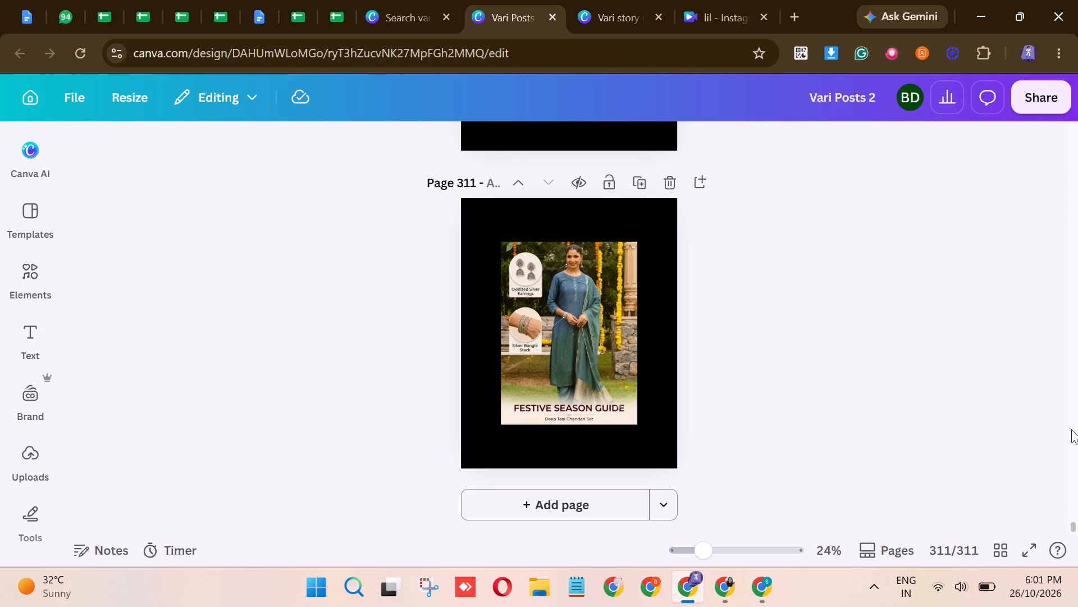
scroll(898, 370, "up", 10)
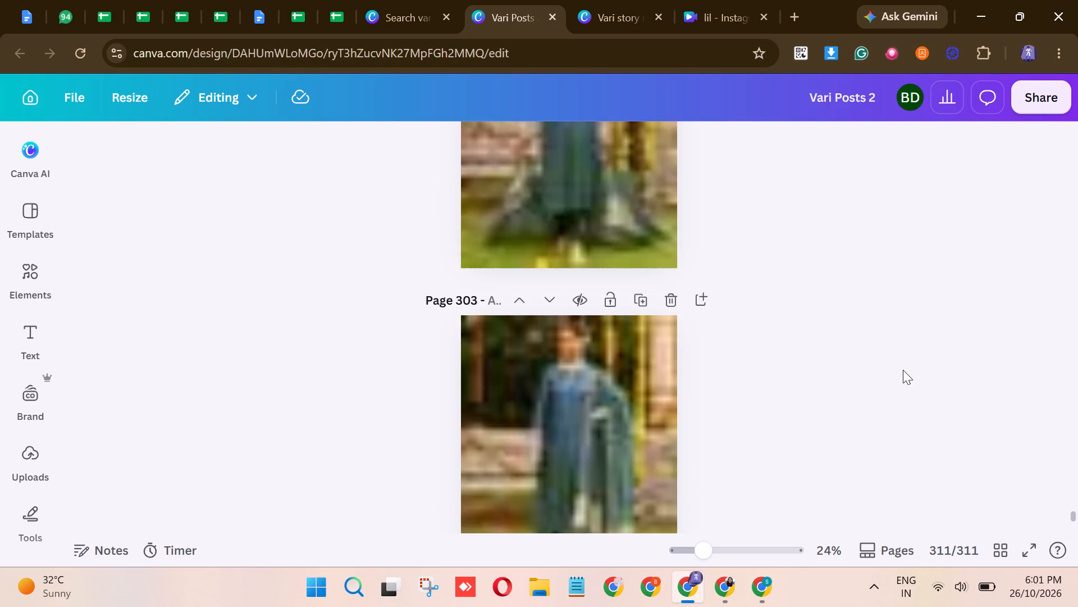
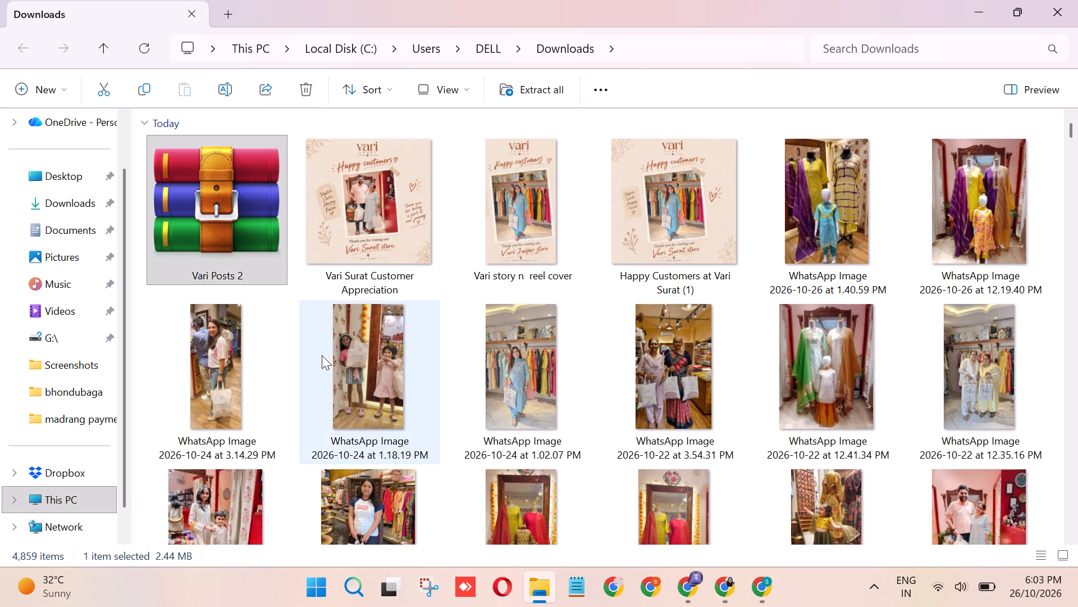
Extract the "Vari Posts 2" archive into the Downloads folder using WinRAR.
left_click(337, 380)
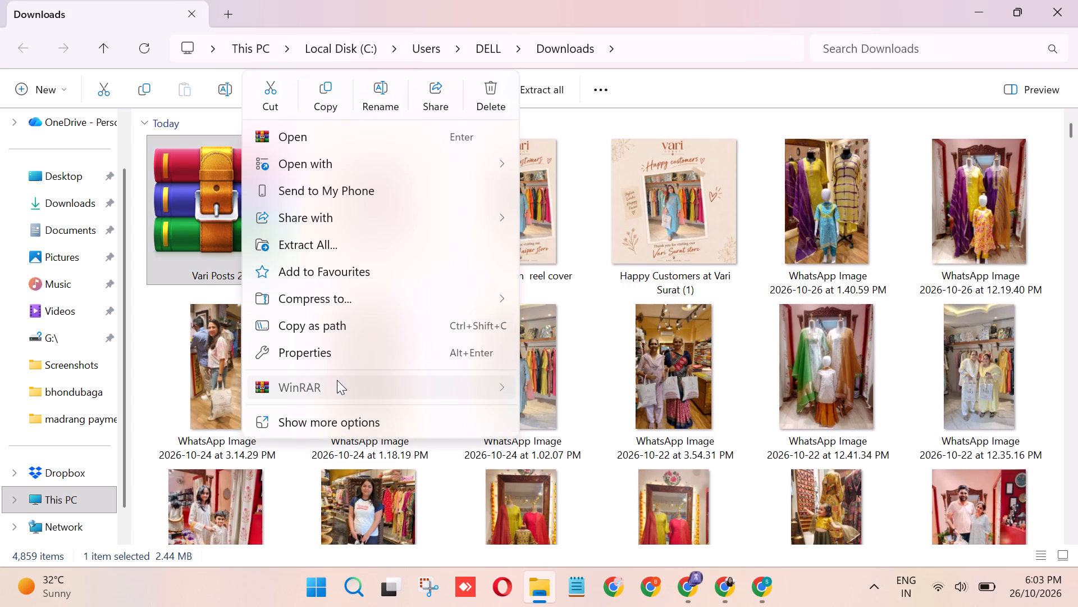
left_click(599, 416)
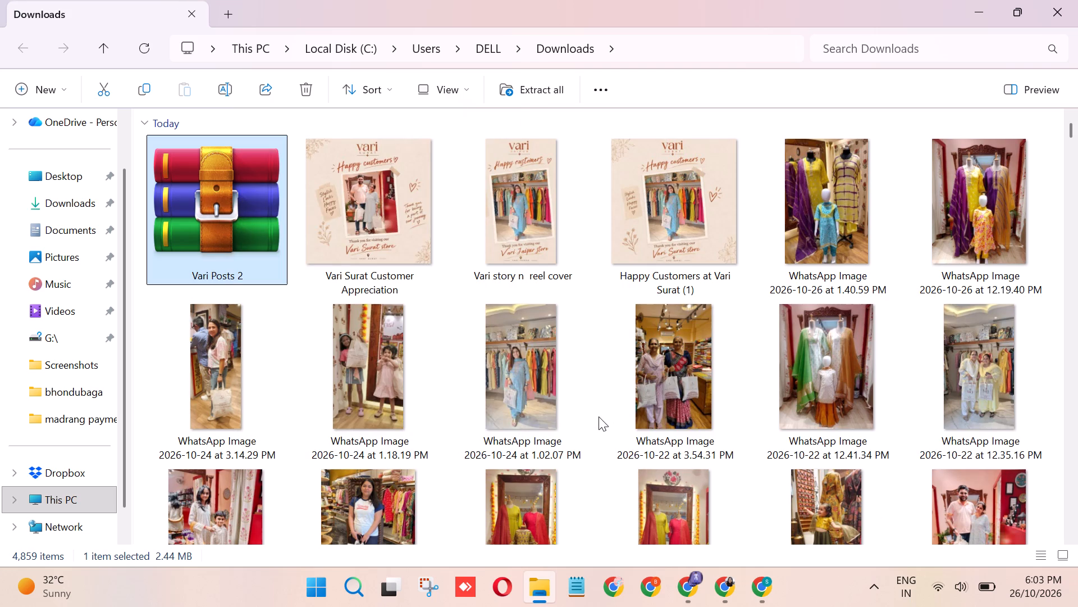
left_click(608, 473)
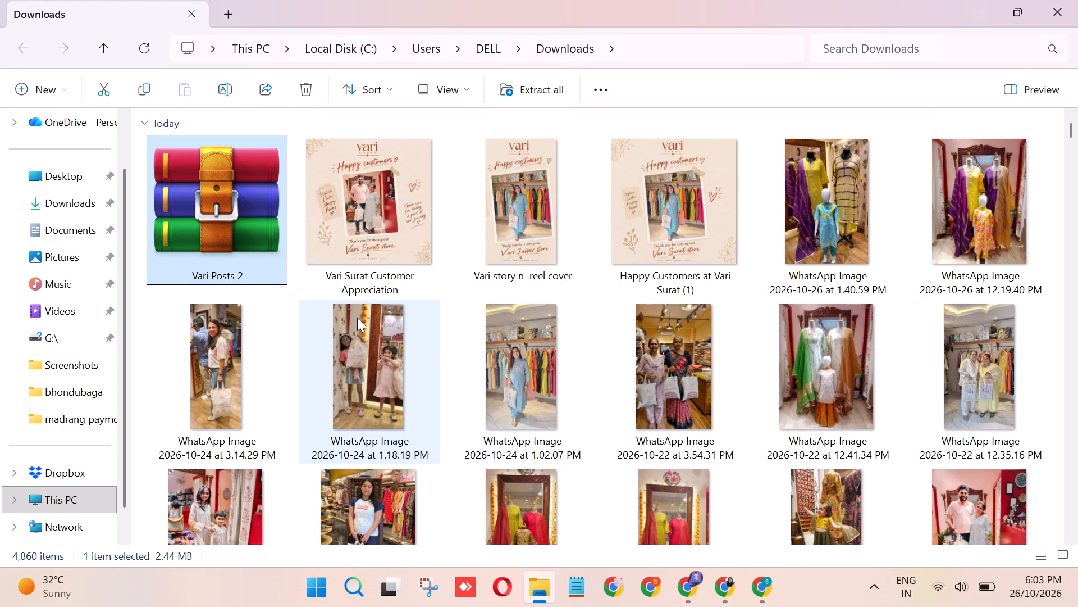
Check the images in the extracted Vari Posts 2 folder in Downloads and return to the Downloads folder.
scroll(455, 309, "down", 1)
scroll(538, 346, "down", 2)
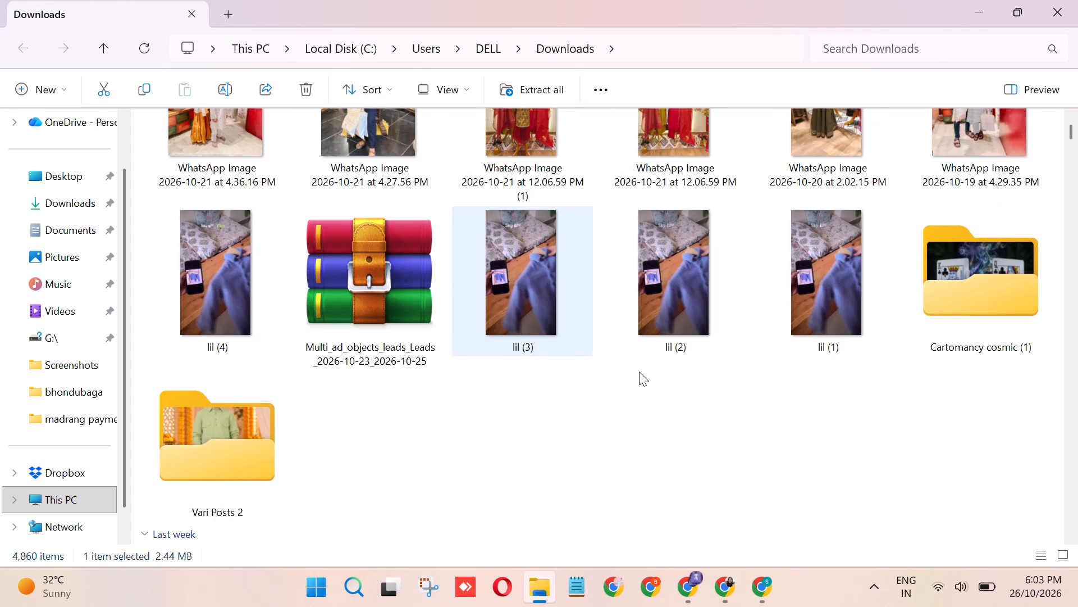
double_click(173, 419)
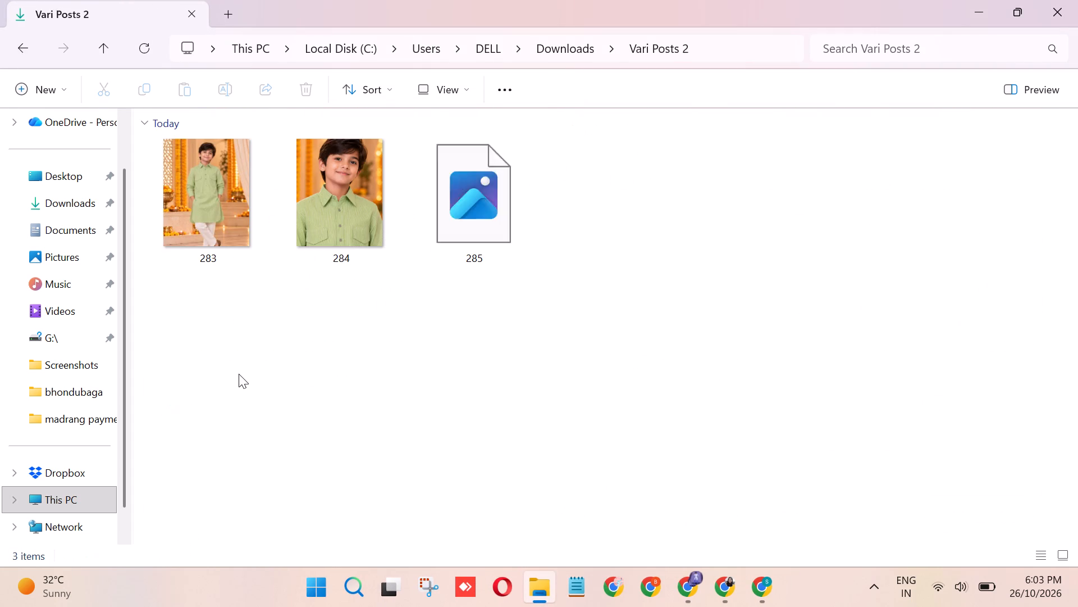
key("BackSpace")
Permanently delete the Vari Posts 2 ZIP archive from Downloads and close the file window.
scroll(334, 263, "up", 4)
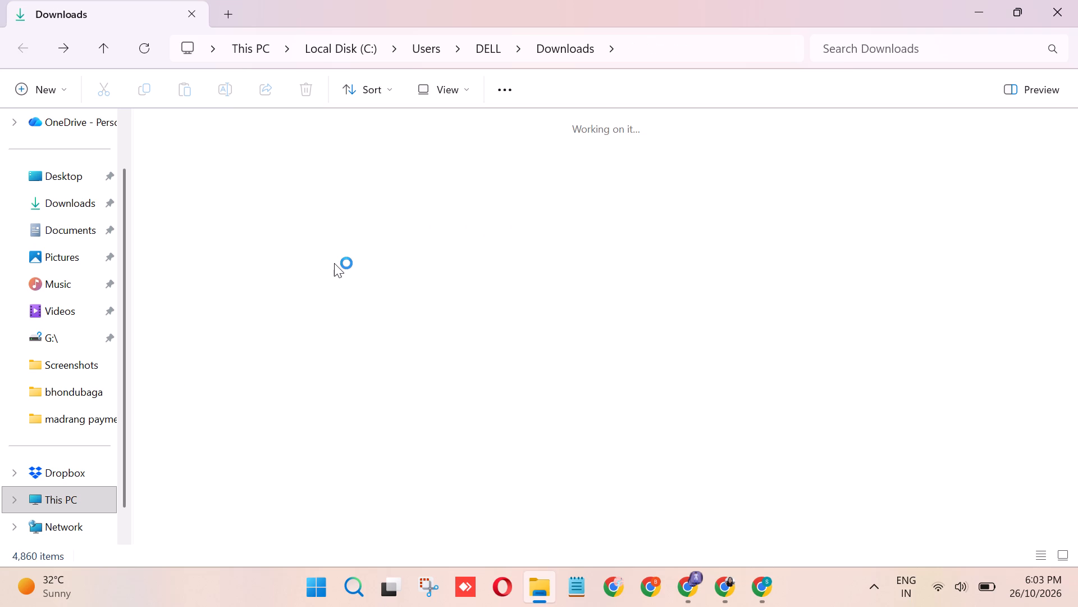
scroll(334, 263, "up", 16)
scroll(289, 250, "up", 7)
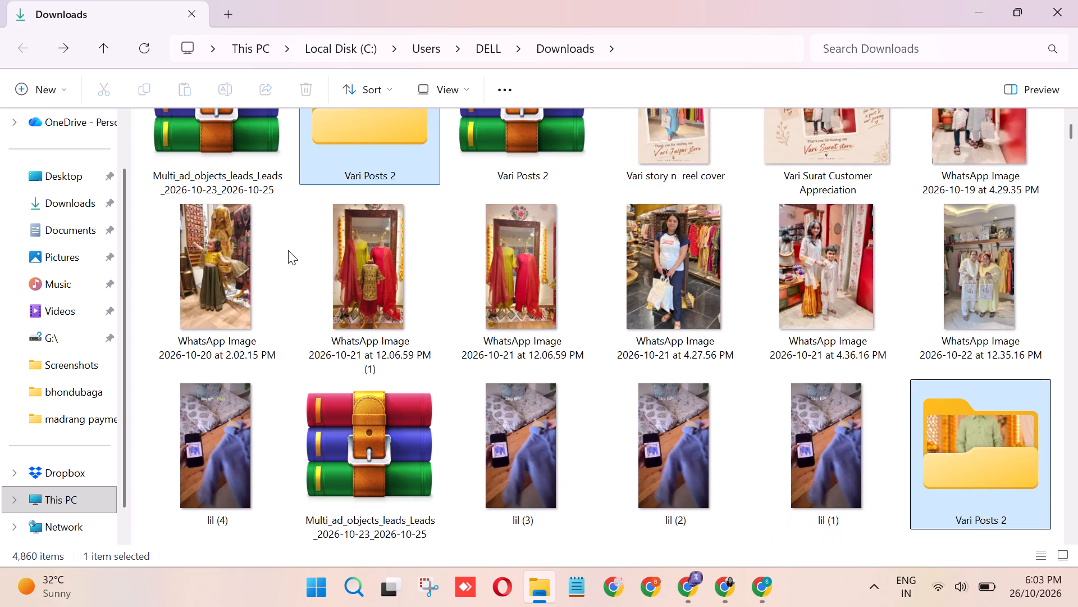
scroll(290, 216, "up", 6)
left_click(232, 246)
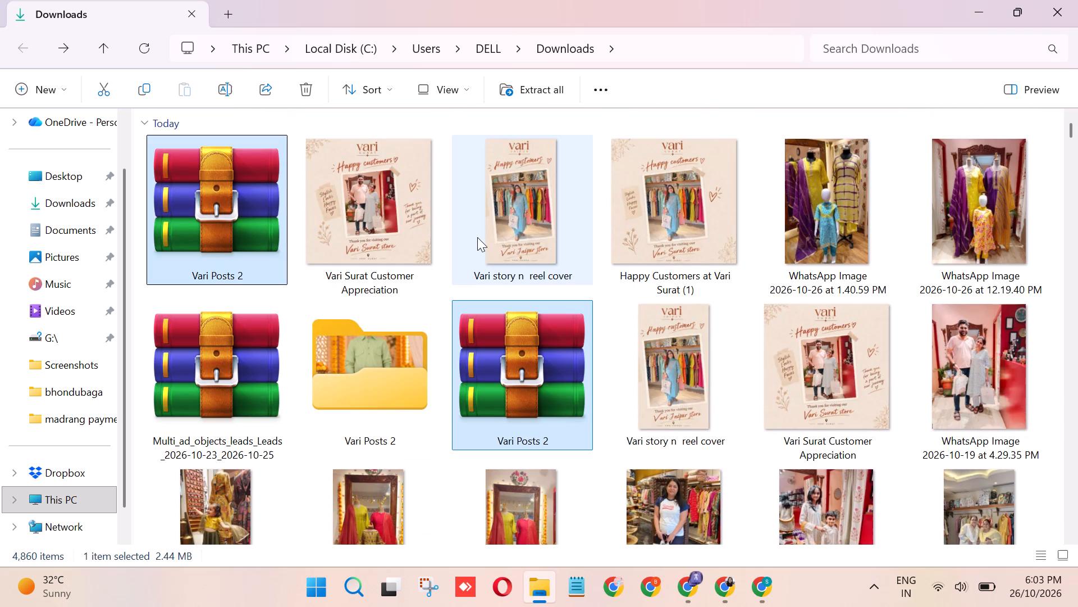
key("shift+Delete")
key("shift+Delete")
key("shift+Delete")
key("shift+Delete")
key("shift+Delete")
key("shift+Delete")
key("shift+Delete")
key("shift+Delete")
key("shift+Delete")
key("shift+Delete")
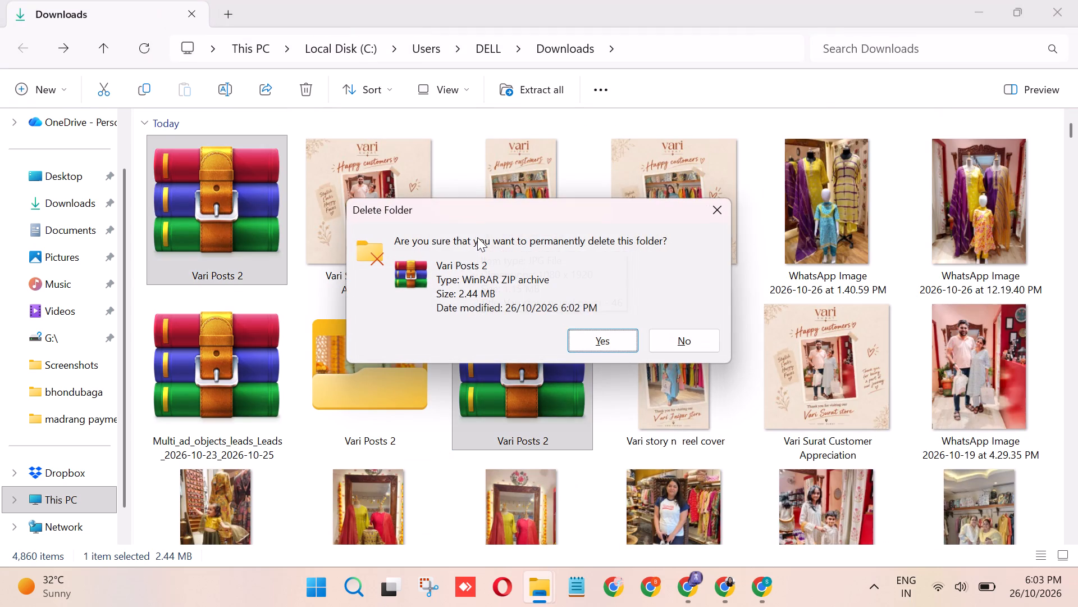
key("Return")
scroll(532, 321, "down", 2)
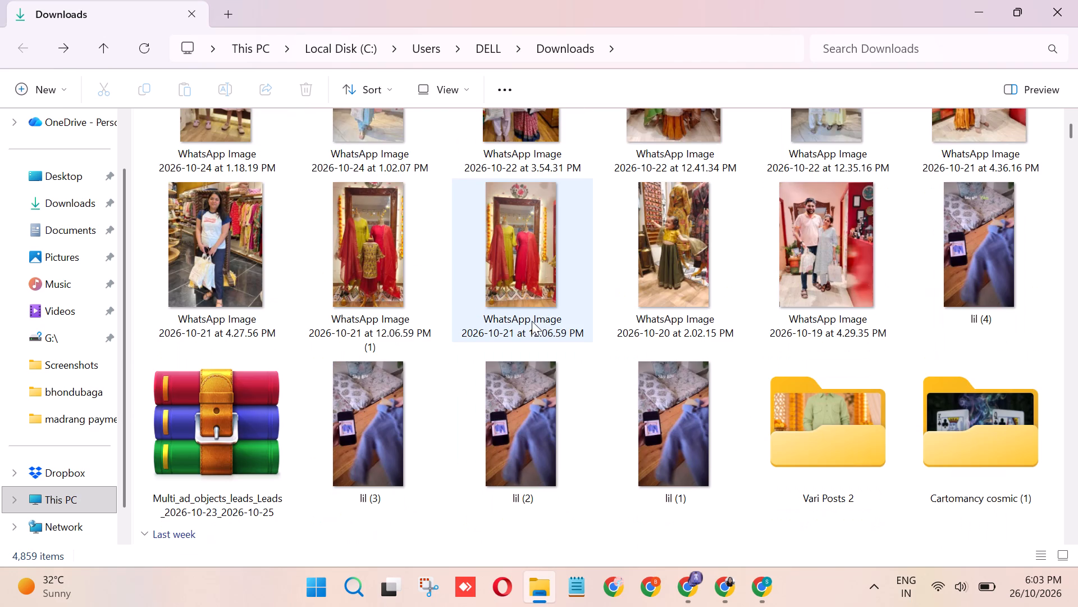
left_click(1077, 0)
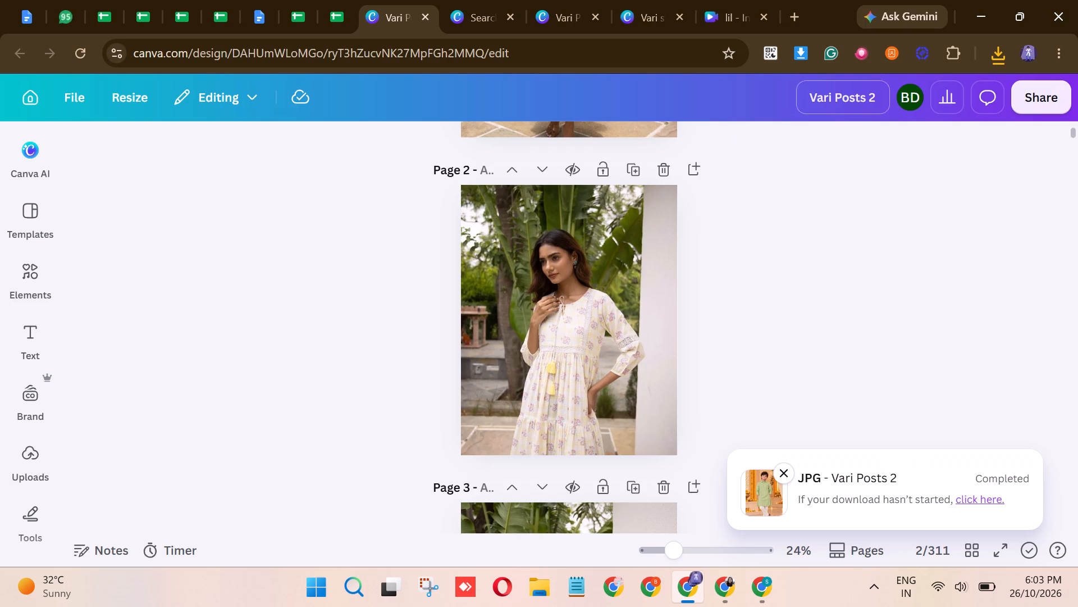
In Chrome, close the duplicate Vari Posts 2 design showing page 293 and switch to the Canva search results for vari.
left_click(641, 21)
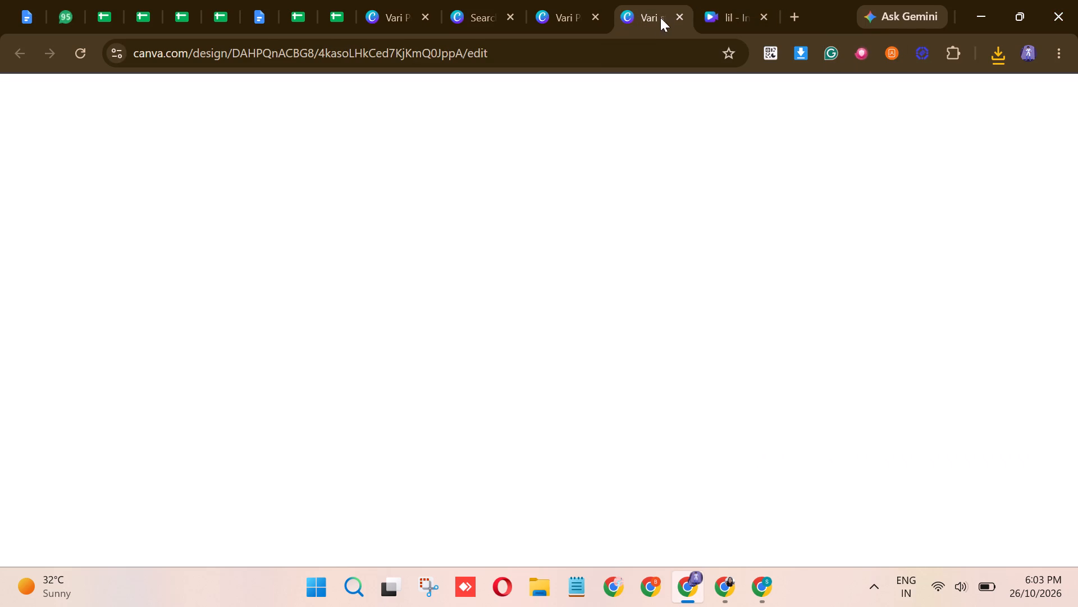
left_click(547, 6)
left_click(597, 17)
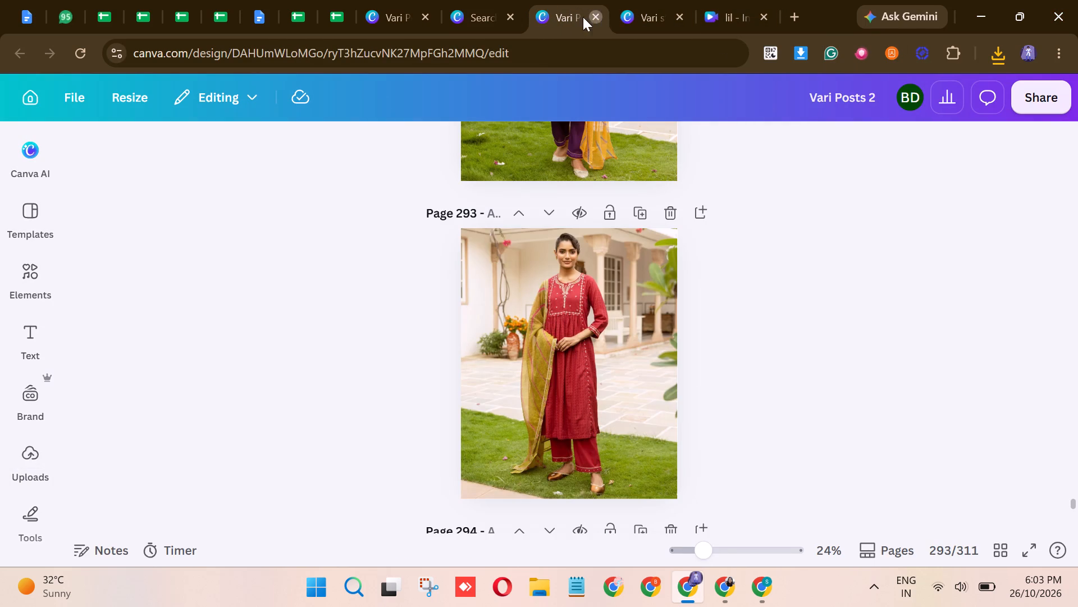
left_click(498, 19)
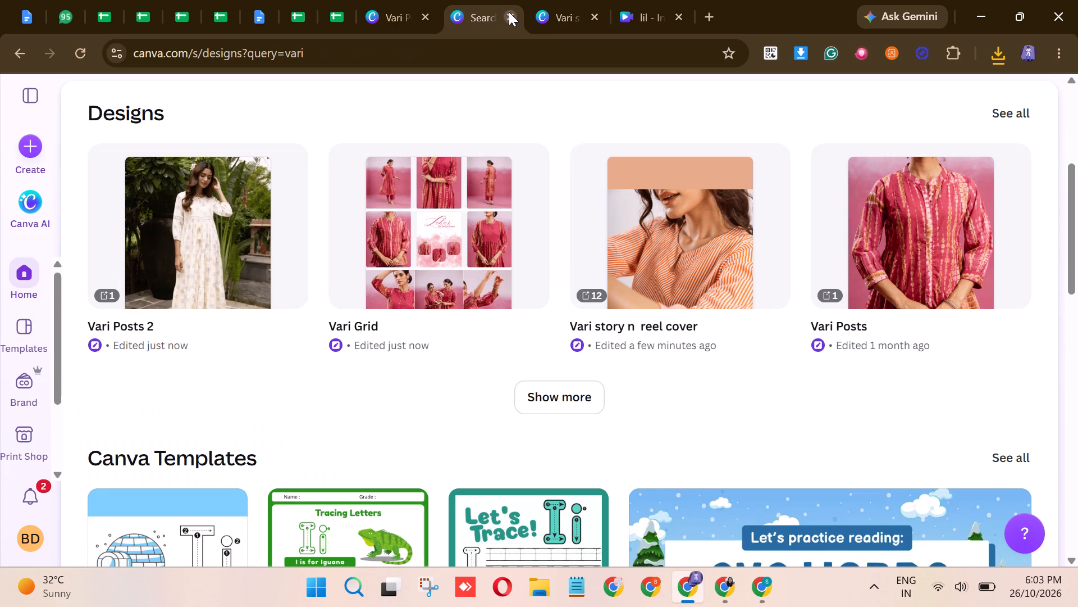
Close the Canva search results for vari.
left_click(509, 12)
In a new browser tab, open the Google account details and copy the Beta Social account's e-mail address.
left_click(634, 13)
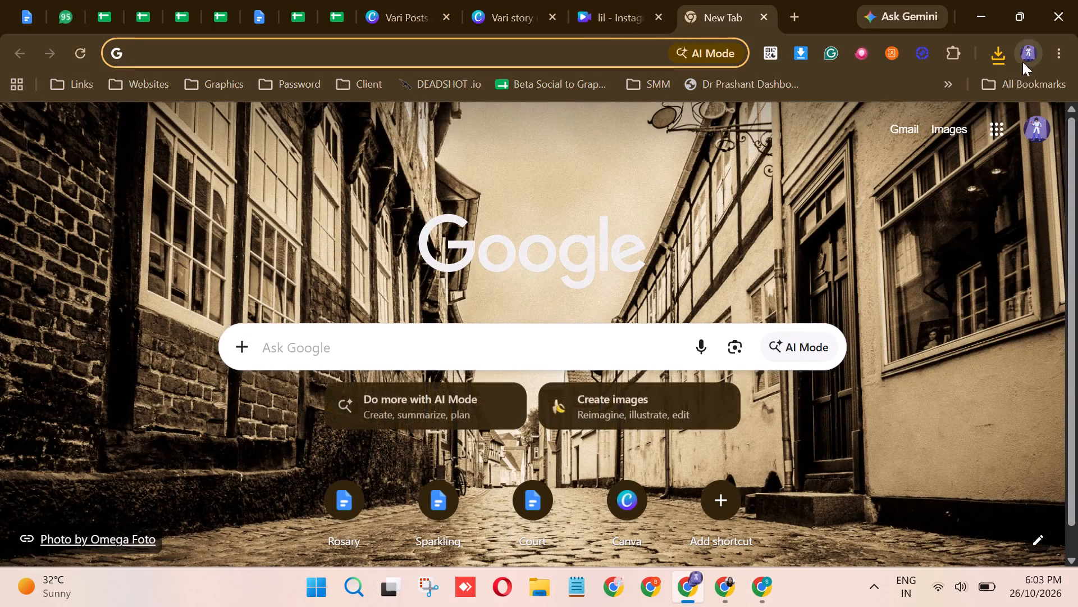
left_click(1041, 128)
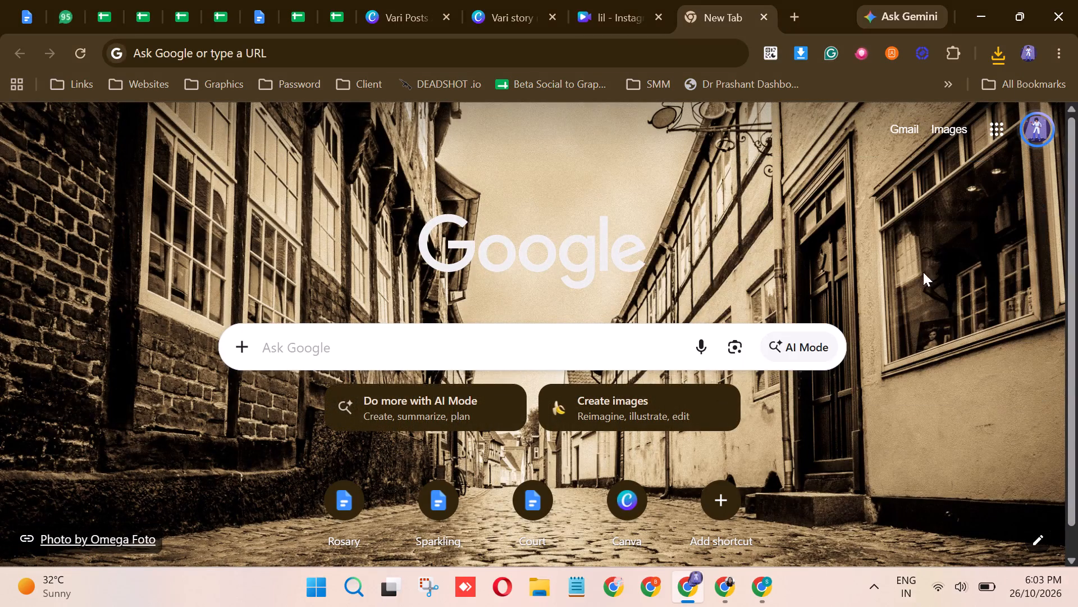
left_click(970, 248)
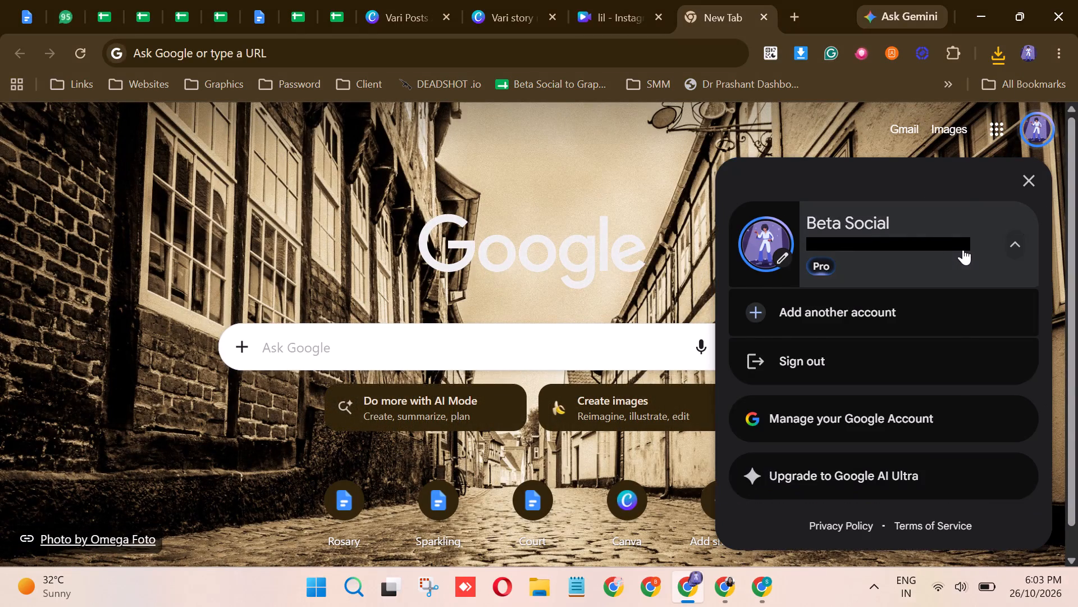
left_click(961, 244)
double_click(961, 244)
left_click_drag(966, 242, 954, 253)
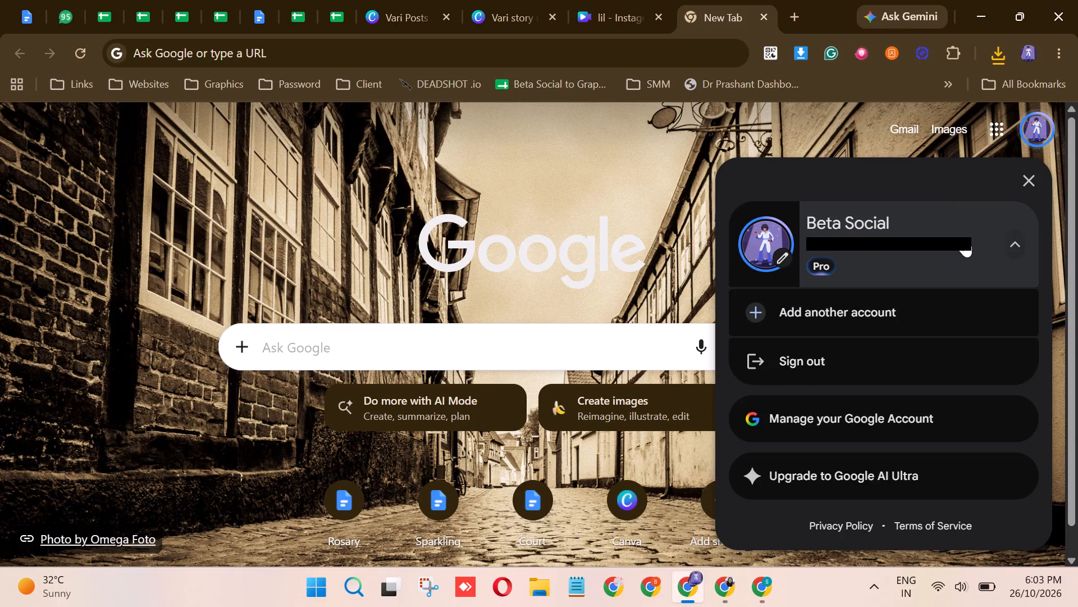
left_click(964, 240)
left_click(958, 246)
left_click_drag(959, 240, 830, 234)
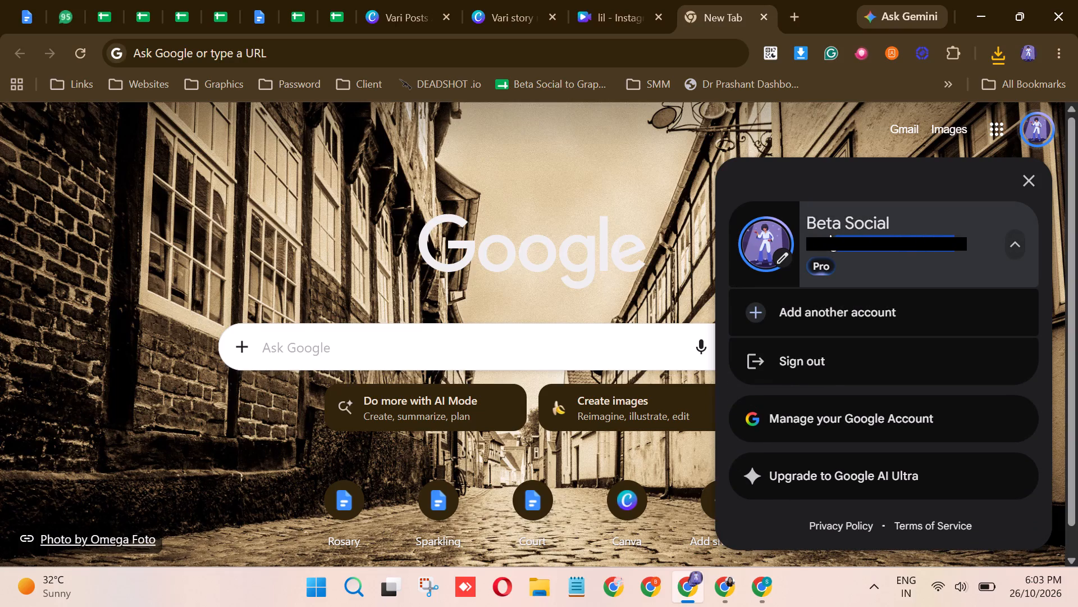
left_click_drag(830, 234, 810, 241)
left_click_drag(967, 243, 930, 241)
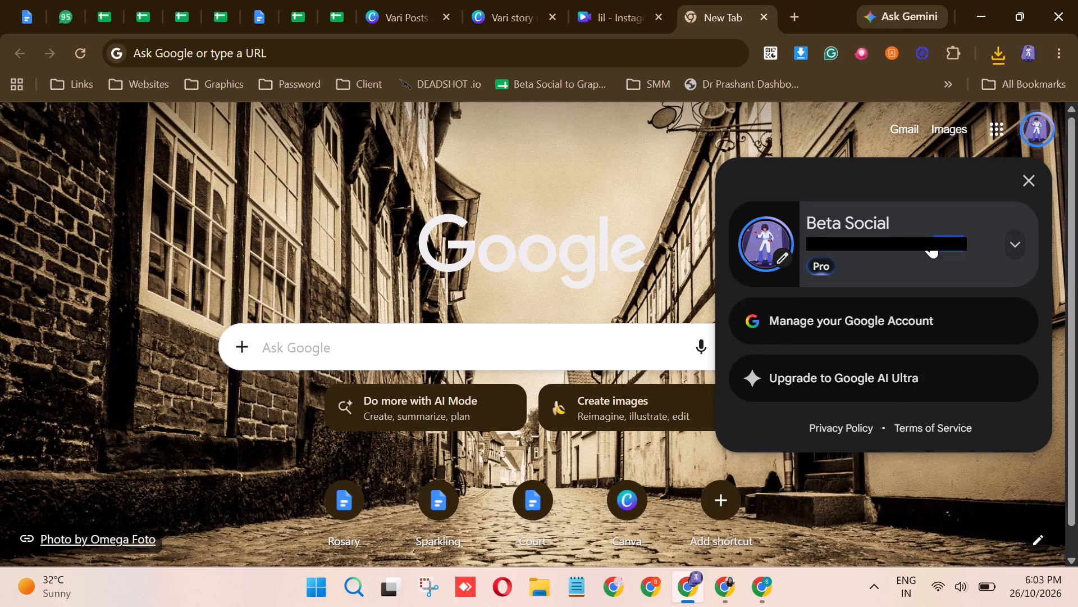
left_click_drag(930, 241, 808, 241)
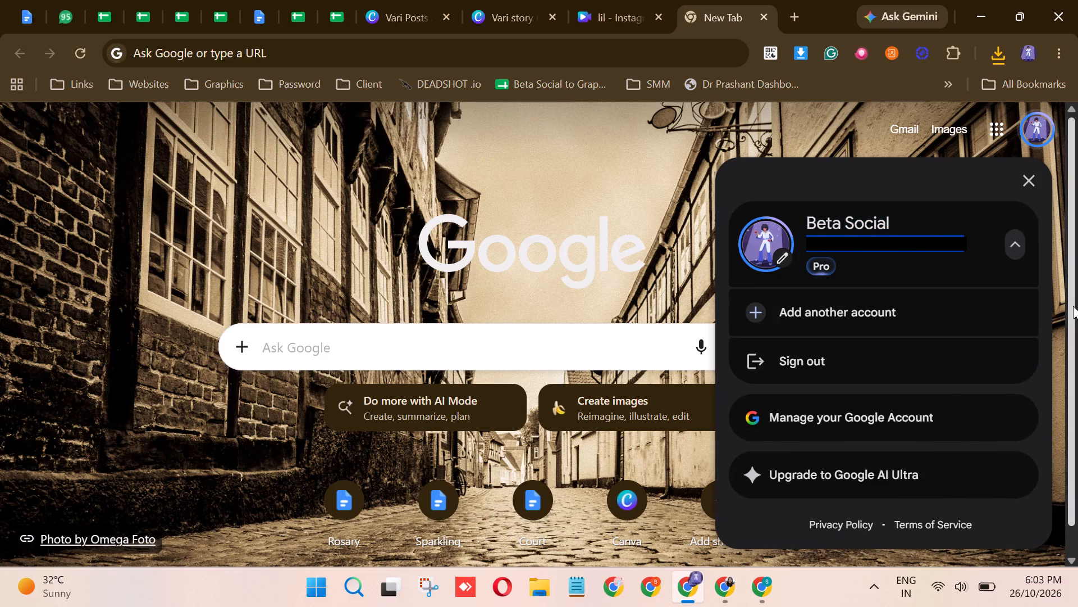
key("ctrl+c")
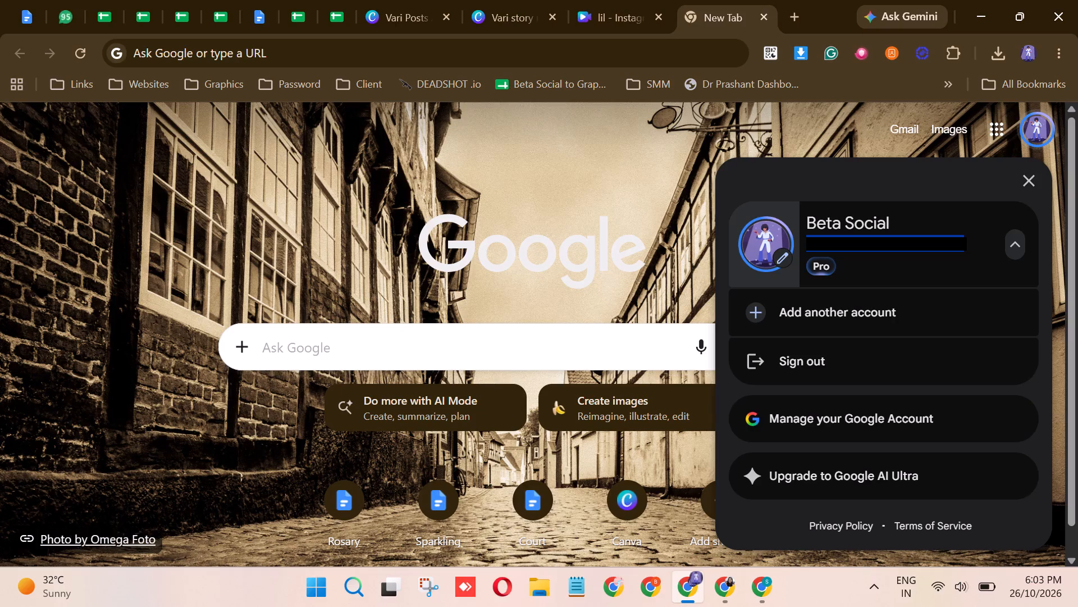
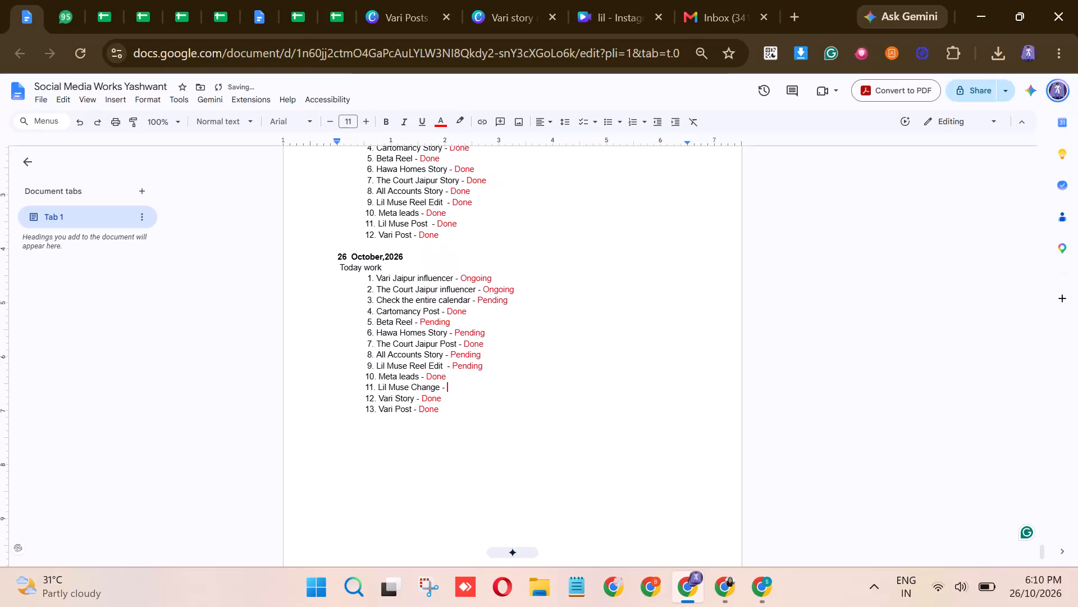
Enter Done as the status of Lil Muse Change in the 26 October task list.
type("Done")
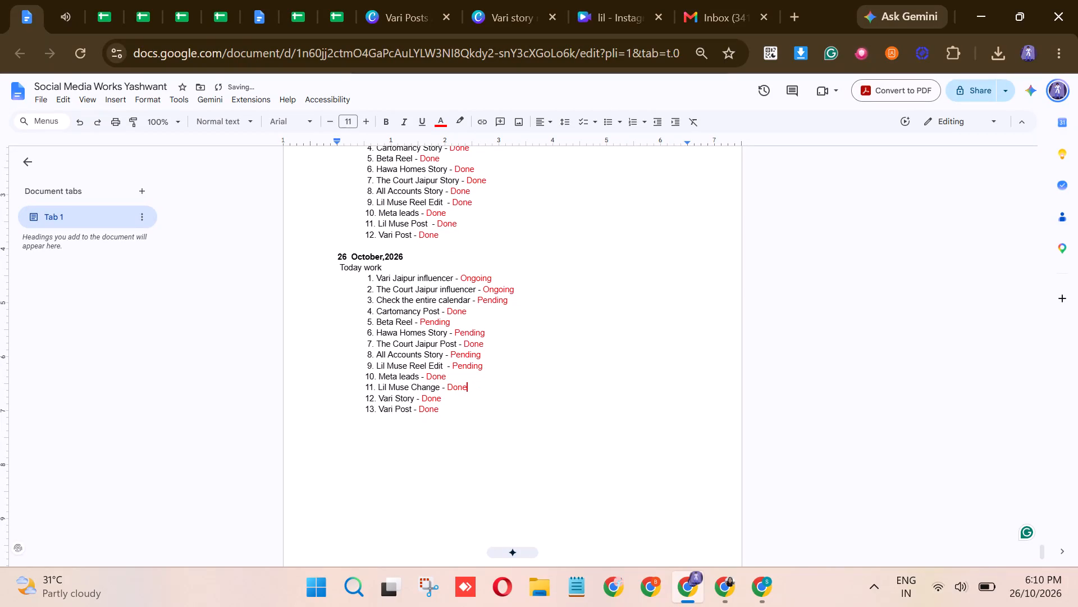
Change the status of Lil Muse Reel Edit in the 26 October list to Done.
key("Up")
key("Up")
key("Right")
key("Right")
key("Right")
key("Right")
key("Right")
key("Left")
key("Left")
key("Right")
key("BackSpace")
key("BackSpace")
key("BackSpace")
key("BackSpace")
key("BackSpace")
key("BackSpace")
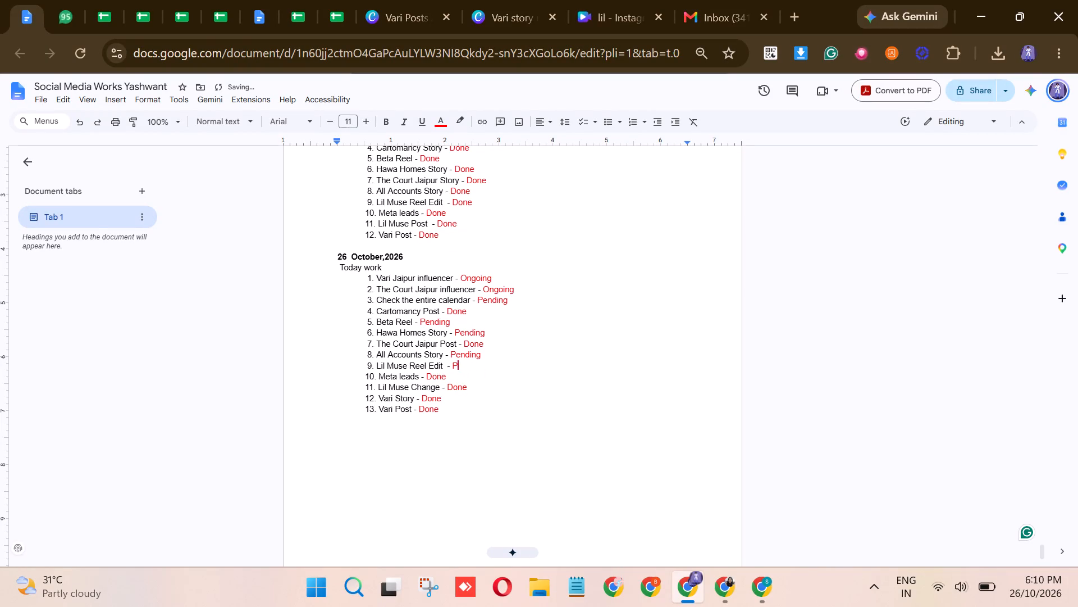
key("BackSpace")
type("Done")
Change the status of All Accounts Story in the 26 October list to Done.
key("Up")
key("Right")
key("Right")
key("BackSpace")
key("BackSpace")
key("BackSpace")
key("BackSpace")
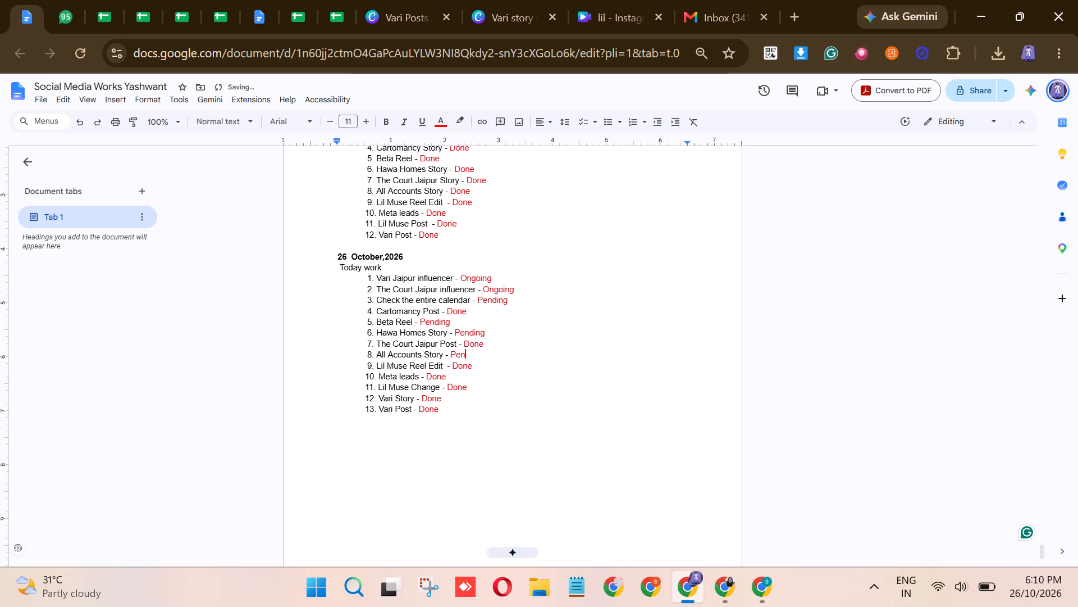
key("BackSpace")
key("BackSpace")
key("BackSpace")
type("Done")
Change the status of Hawa Homes Story in the 26 October list to Done.
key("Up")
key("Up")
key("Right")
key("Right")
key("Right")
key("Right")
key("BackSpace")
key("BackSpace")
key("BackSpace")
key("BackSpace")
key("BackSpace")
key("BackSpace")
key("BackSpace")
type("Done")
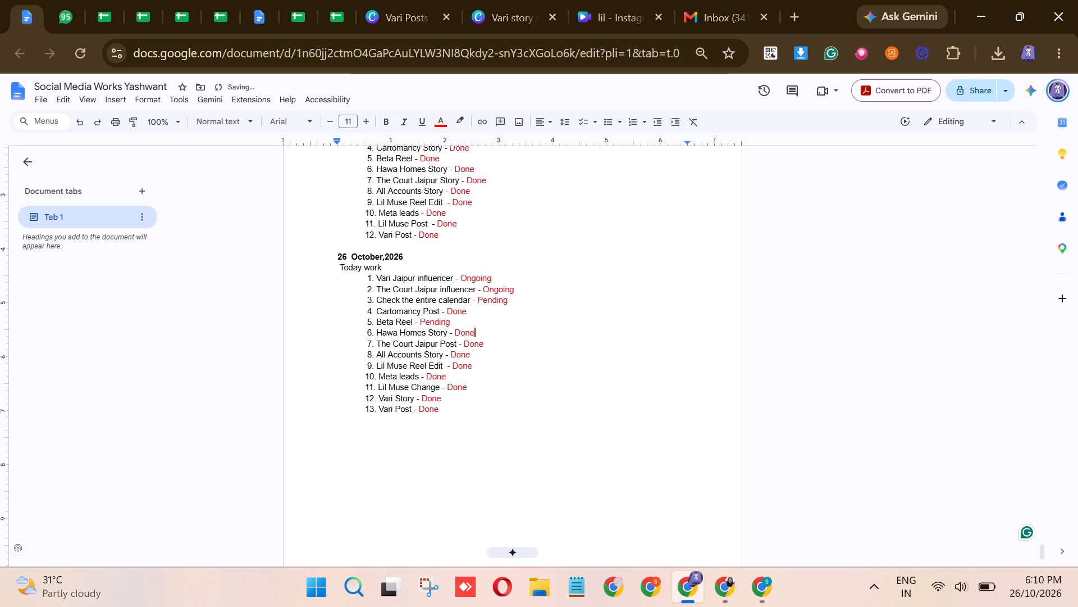
Go to the status of Beta Reel in the 26 October list.
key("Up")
In the 26 October task list, change the name of item 5 from Beta Reel to "Beta Story".
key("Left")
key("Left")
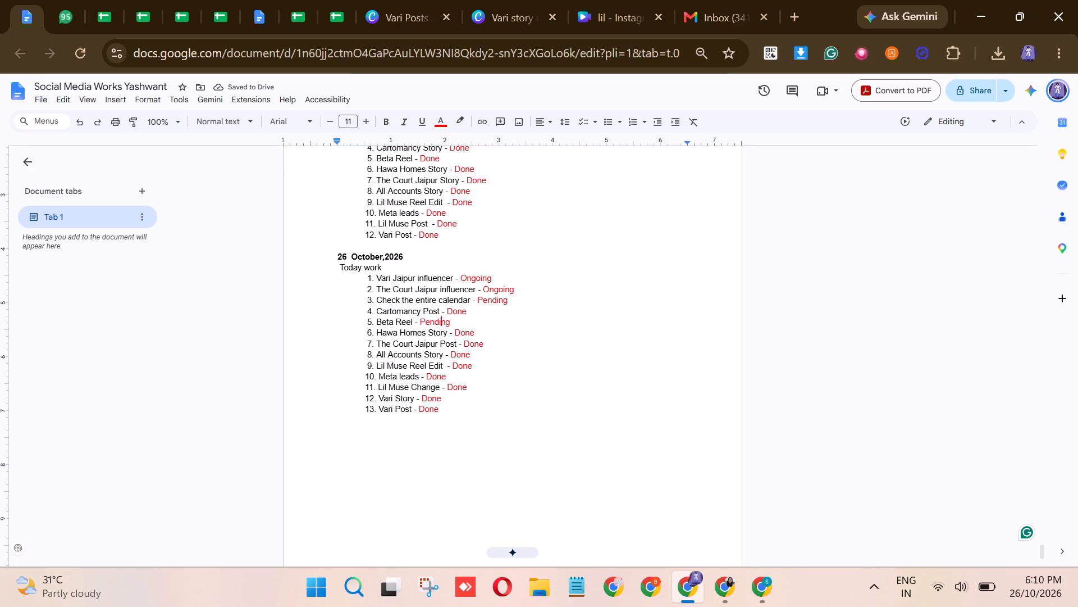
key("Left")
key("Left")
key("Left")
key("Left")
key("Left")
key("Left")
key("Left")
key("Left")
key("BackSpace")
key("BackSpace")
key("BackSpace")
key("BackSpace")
type("Story")
Set the status of the Beta Story item in the 26 October list to "Done".
key("Right")
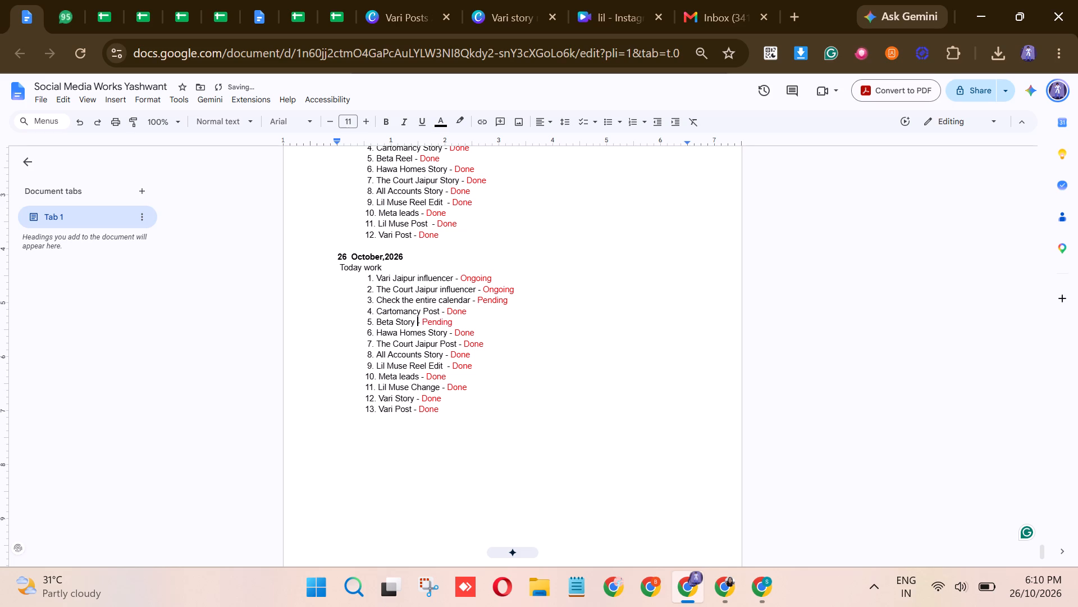
key("Right")
key("Right")
key("Right")
key("Right")
key("Right")
key("Right")
key("Right")
key("Right")
key("Right")
key("BackSpace")
key("BackSpace")
key("BackSpace")
key("BackSpace")
key("BackSpace")
key("BackSpace")
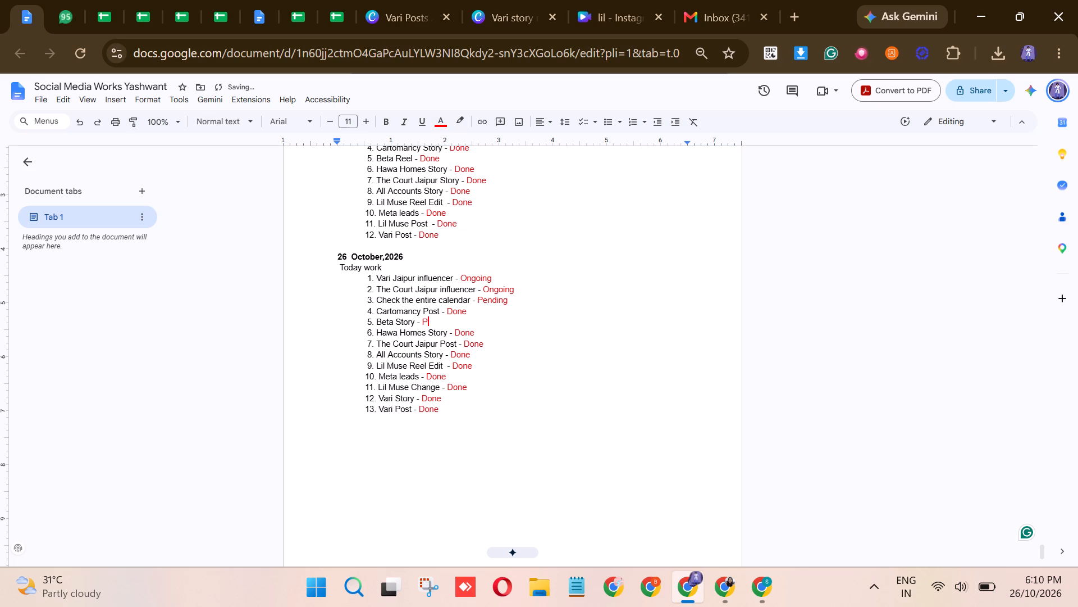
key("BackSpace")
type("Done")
Erase the status text of the "Check the entire calendar" item in the 26 October list.
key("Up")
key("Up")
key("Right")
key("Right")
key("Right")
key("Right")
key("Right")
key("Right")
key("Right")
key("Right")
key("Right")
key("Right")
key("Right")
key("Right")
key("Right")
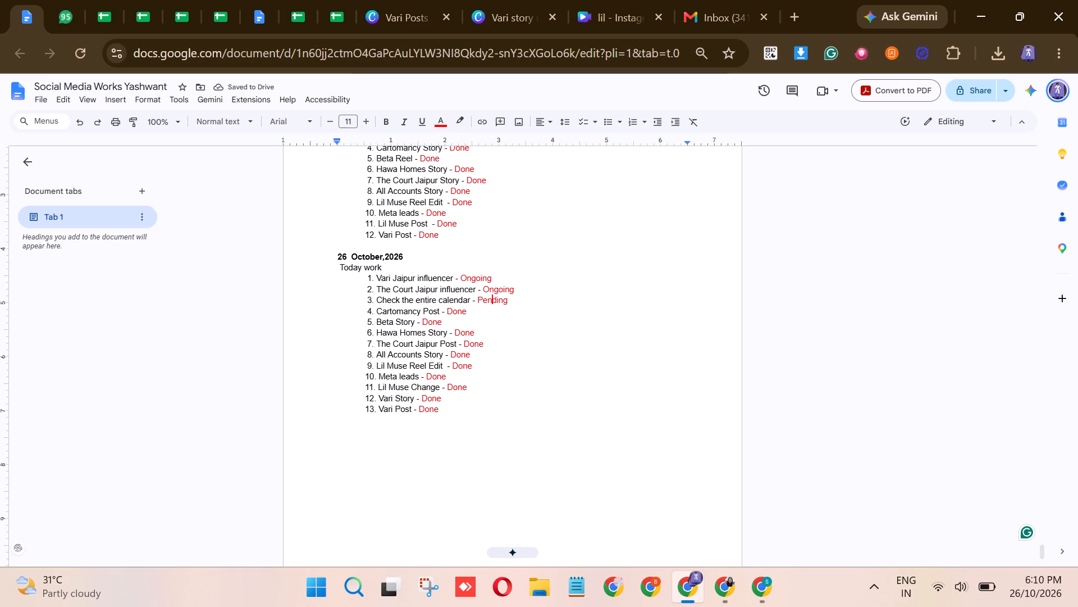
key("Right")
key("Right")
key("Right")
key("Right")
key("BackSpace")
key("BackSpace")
Set the status of the "Check the entire calendar" item in the 26 October list to "Done".
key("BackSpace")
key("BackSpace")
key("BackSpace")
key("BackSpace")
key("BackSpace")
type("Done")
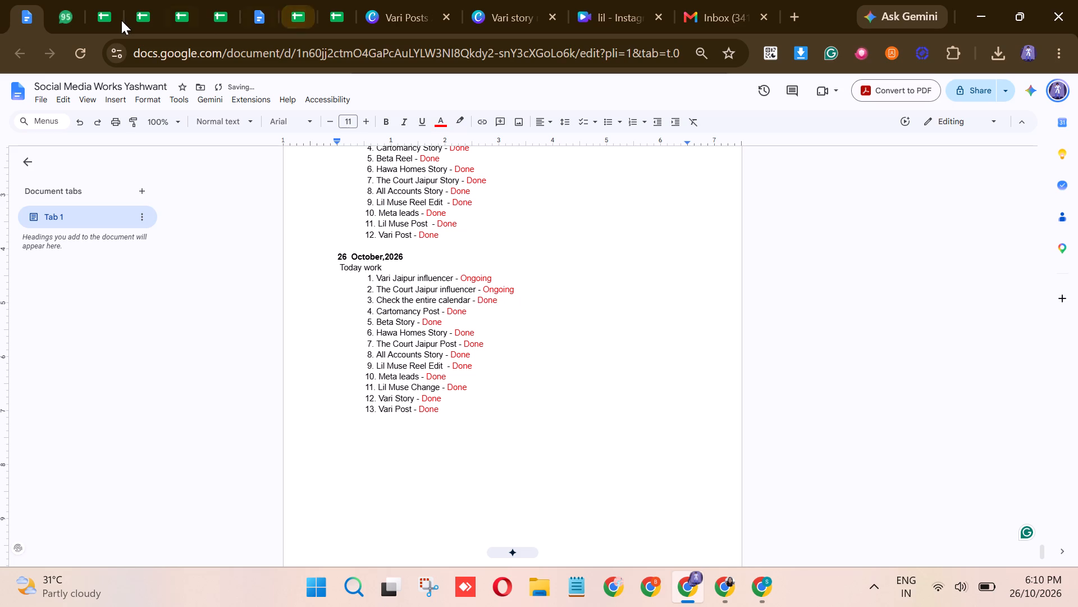
Review the client content calendars, checking the cartomancy October sheet and The Court Jaipur's November sheet, and open the following client spreadsheet.
left_click(119, 21)
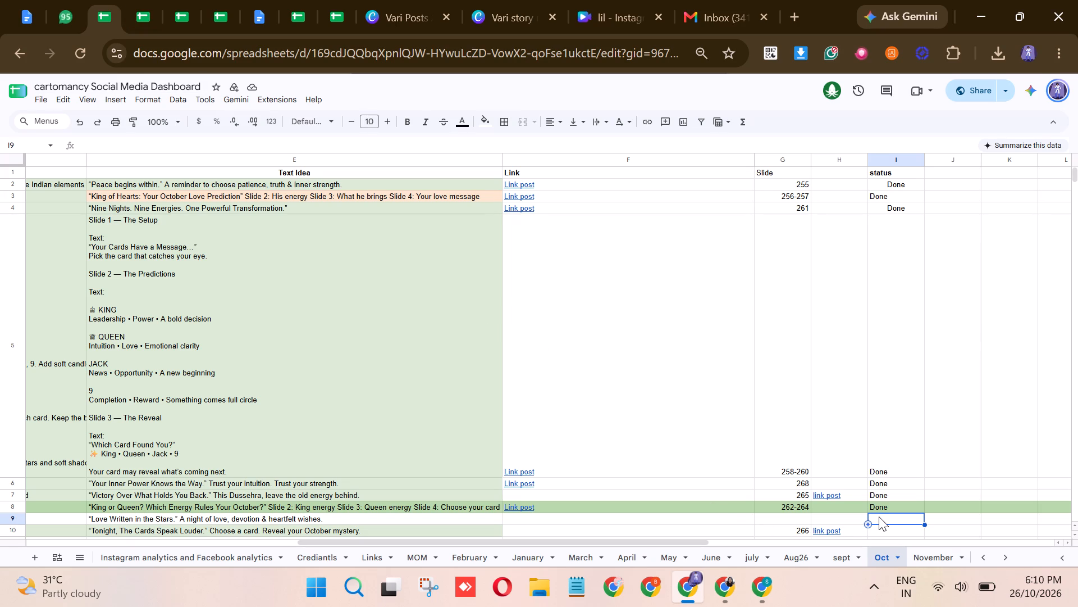
left_click(136, 21)
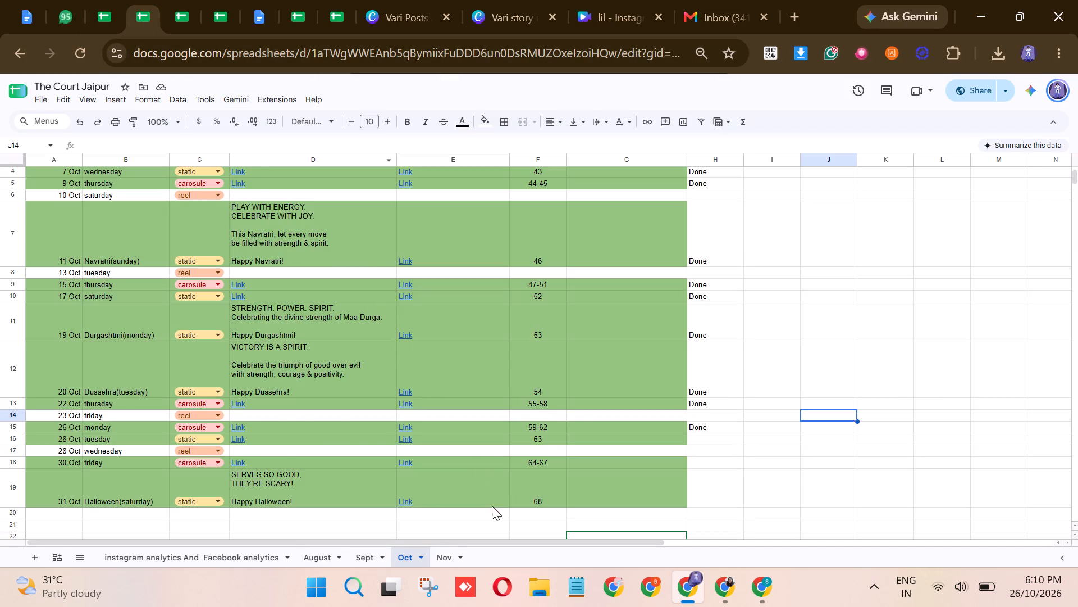
left_click(444, 557)
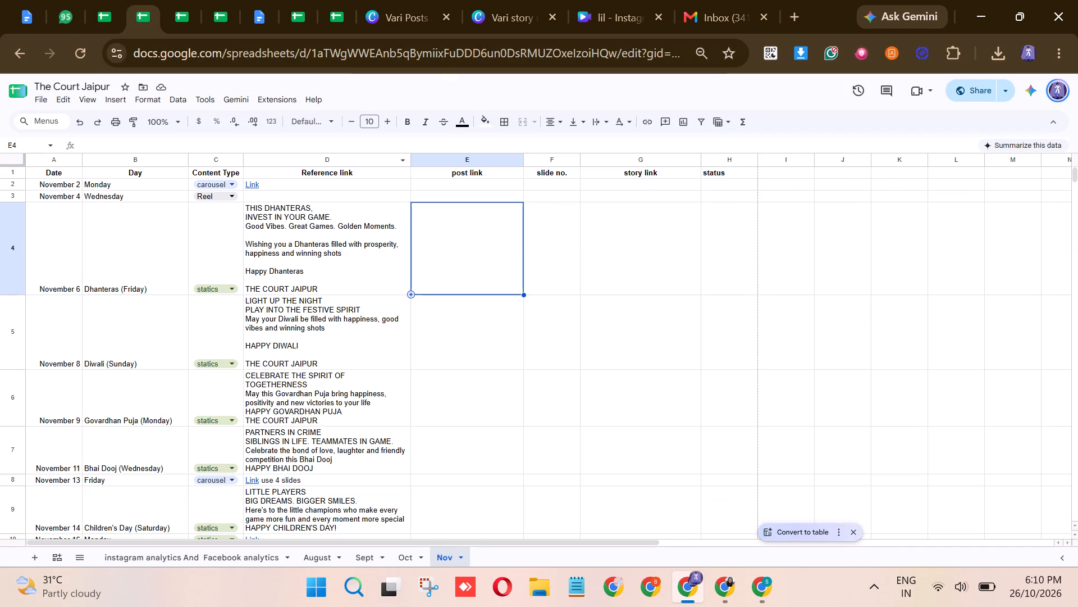
left_click(170, 9)
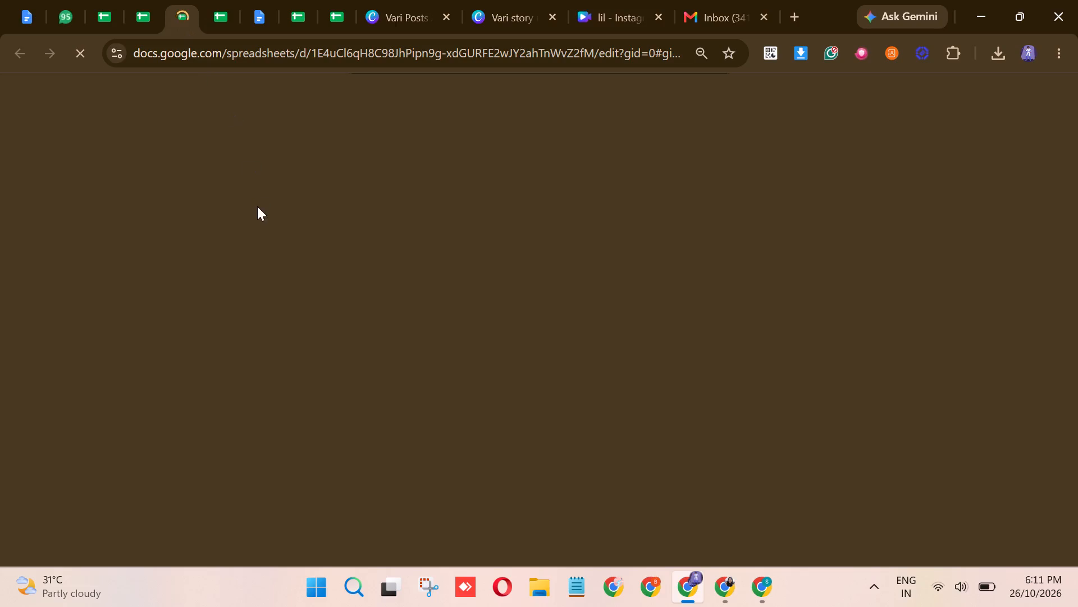